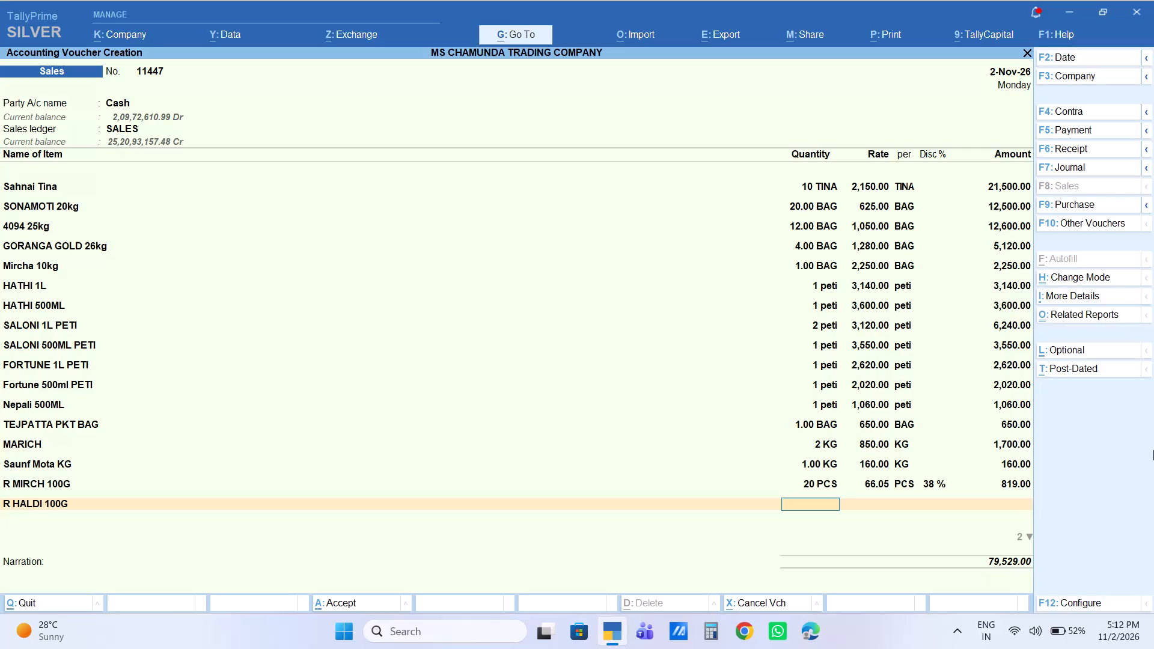
Complete the R HALDI 100G line with quantity 20 PCS, a 38 % discount and an amount of 608.
{"action": "key", "text": "2"}
{"action": "key", "text": "0"}
{"action": "key", "text": "Return"}
{"action": "key", "text": "Return"}
{"action": "key", "text": "Return"}
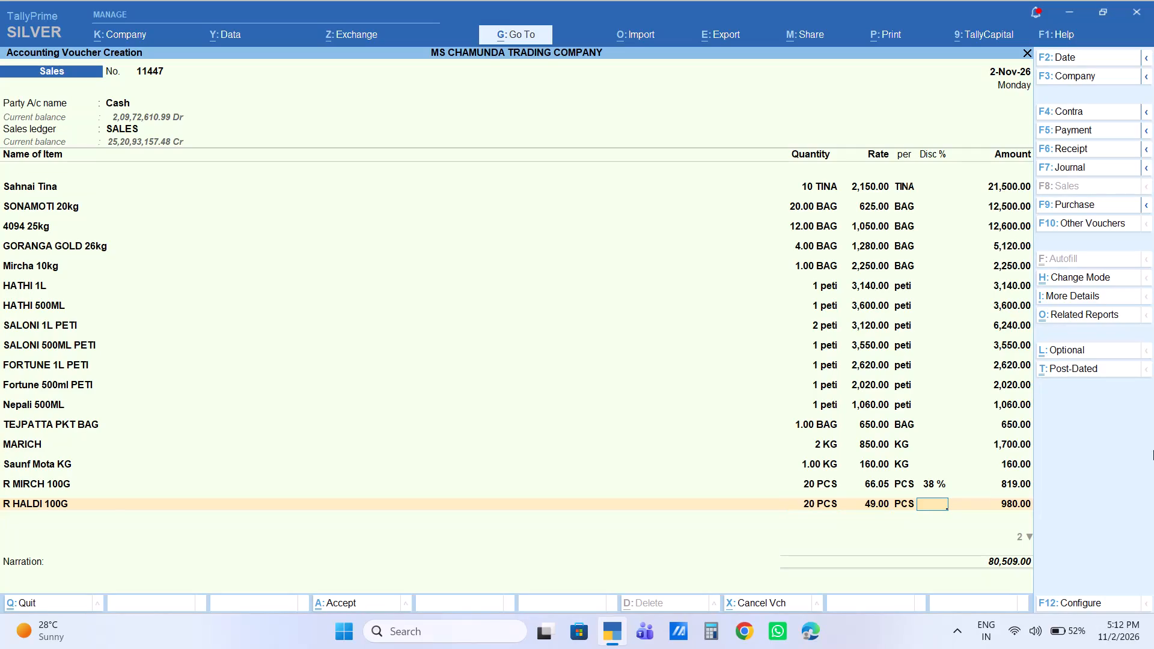
{"action": "key", "text": "3"}
{"action": "key", "text": "8"}
{"action": "key", "text": "Return"}
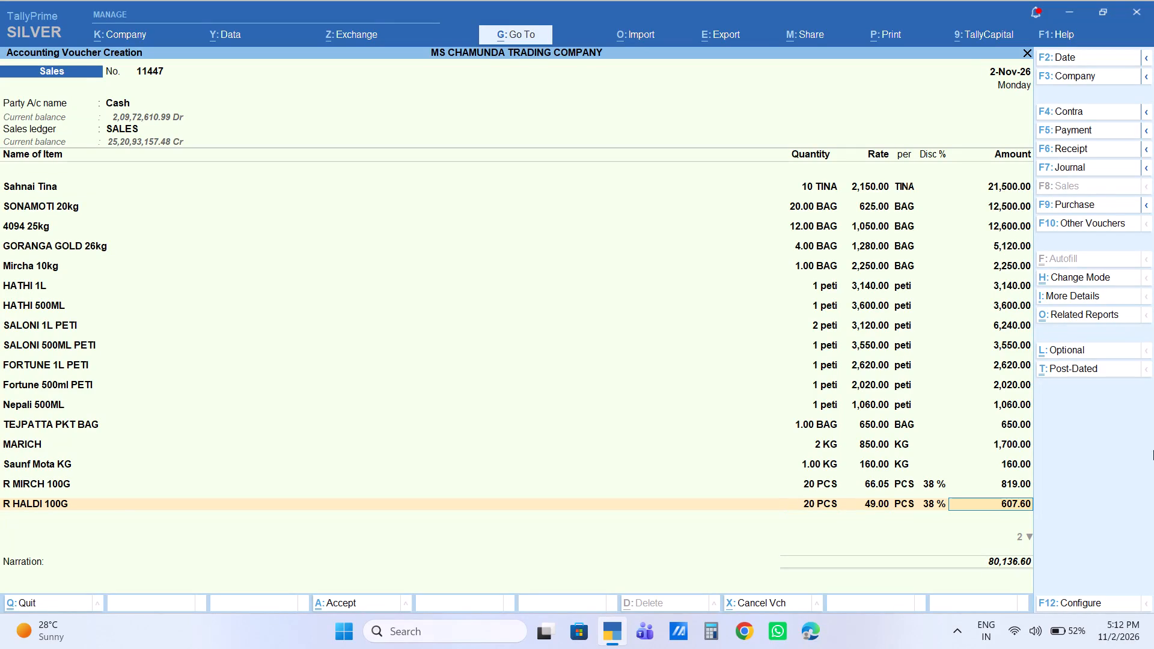
{"action": "key", "text": "6"}
{"action": "key", "text": "0"}
{"action": "key", "text": "8"}
{"action": "key", "text": "Return"}
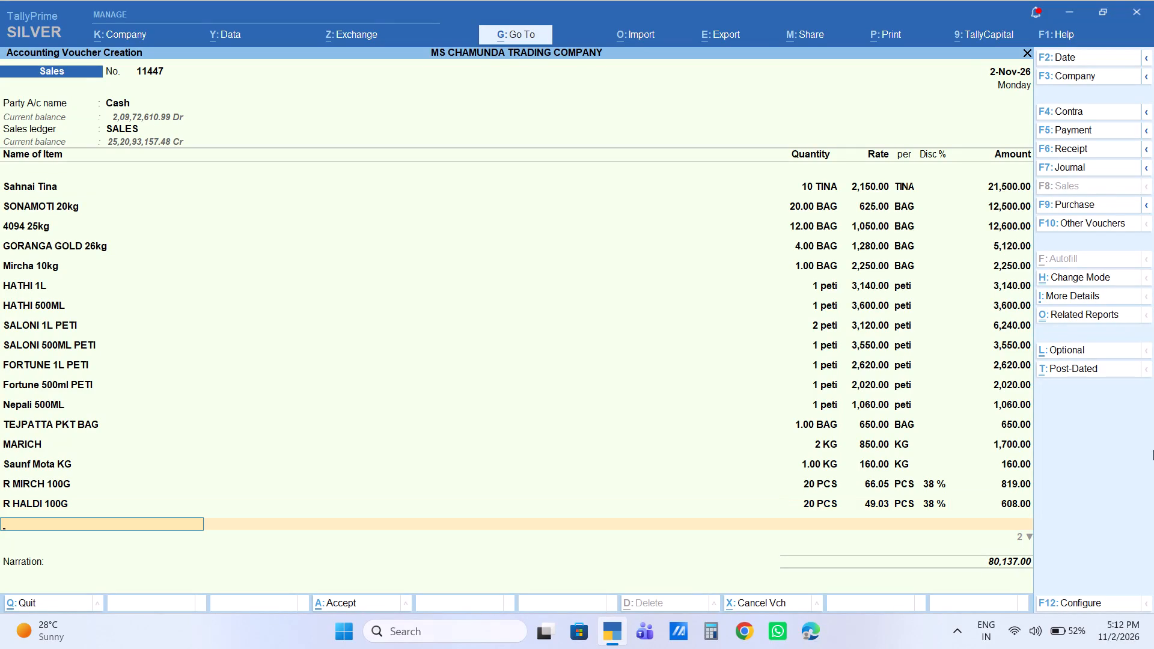
Add R MIRCH P 500G as the next item of the sales voucher.
{"action": "key", "text": "r"}
{"action": "key", "text": "space"}
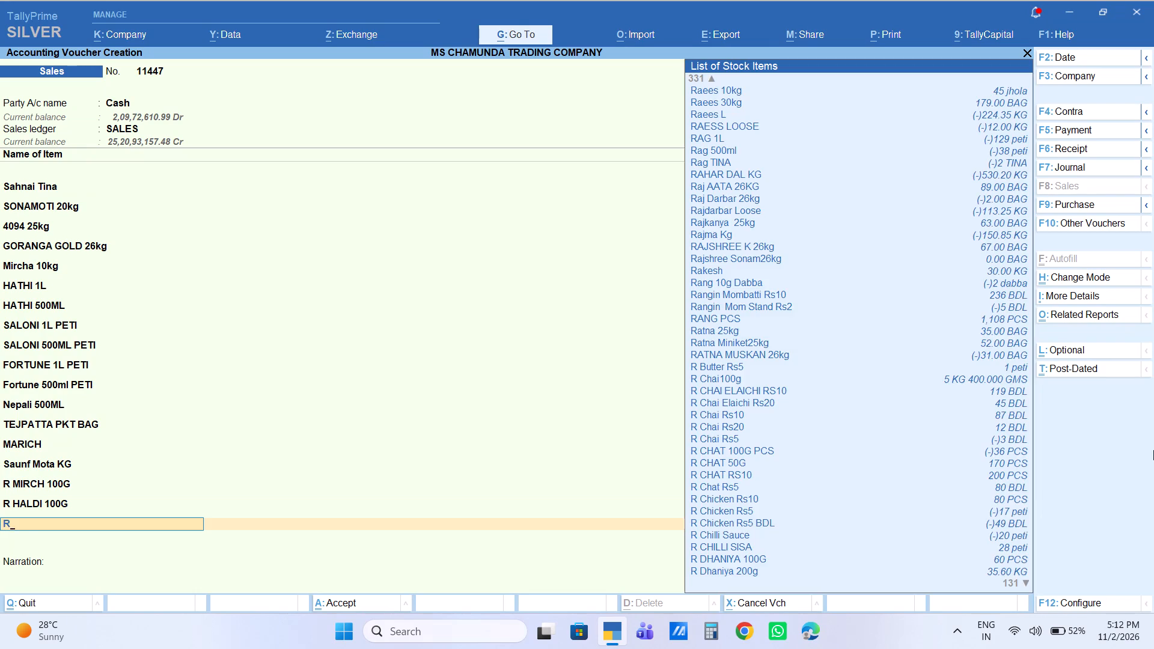
{"action": "key", "text": "m"}
{"action": "key", "text": "i"}
{"action": "key", "text": "r"}
{"action": "key", "text": "c"}
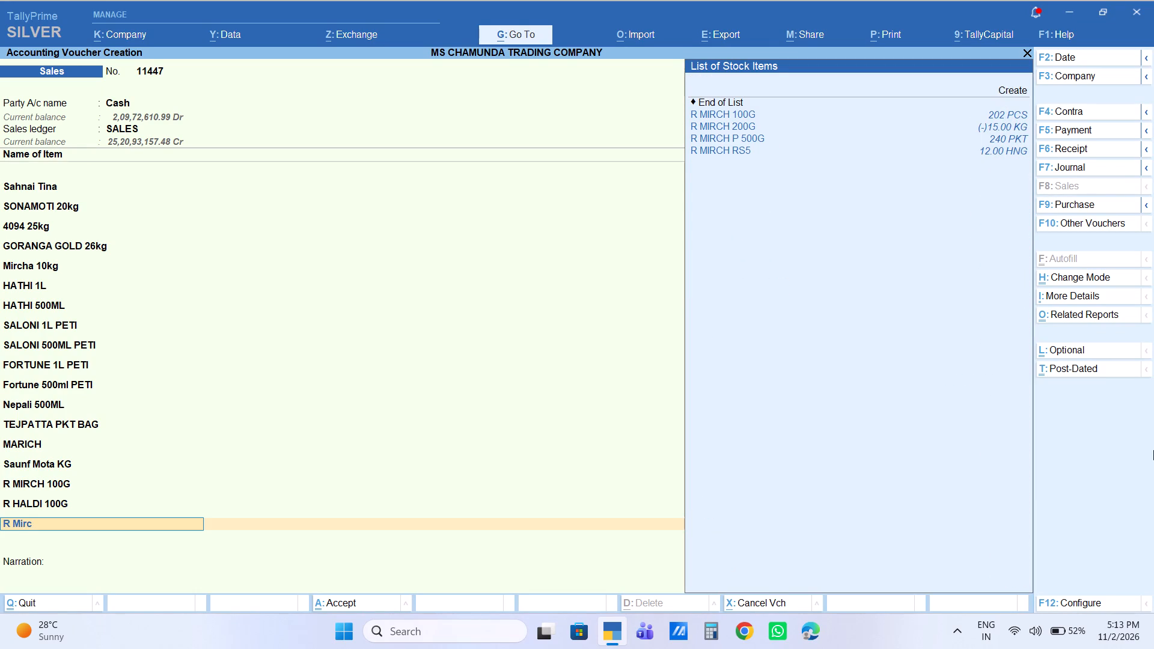
{"action": "key", "text": "Down"}
{"action": "key", "text": "Down"}
{"action": "key", "text": "Down"}
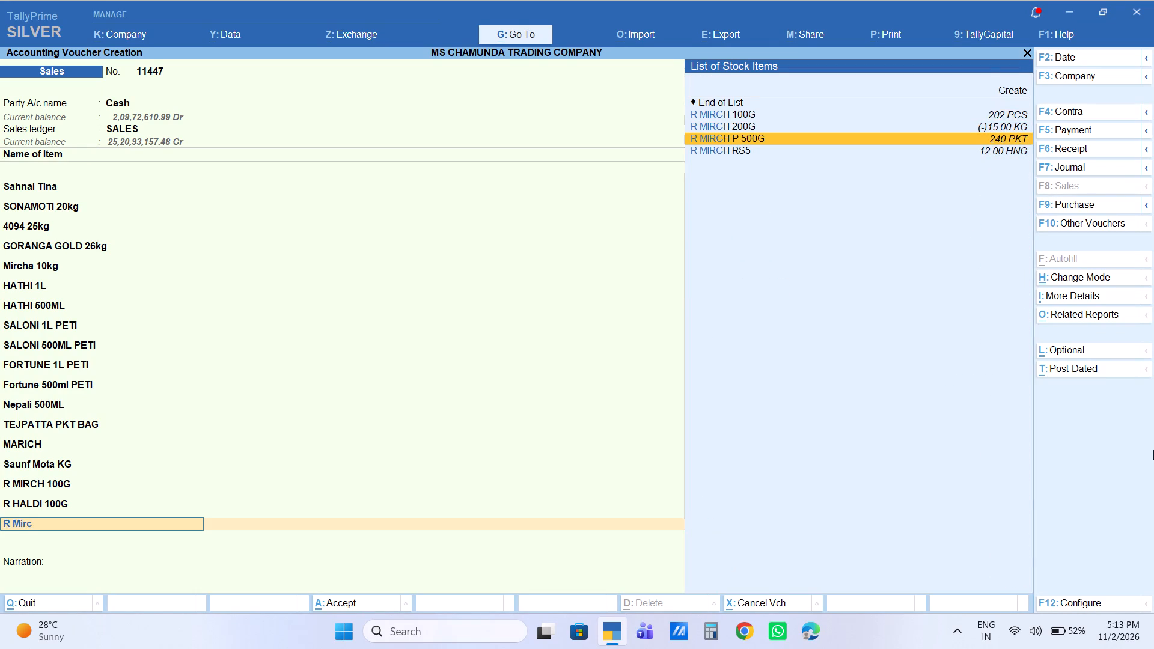
{"action": "key", "text": "Return"}
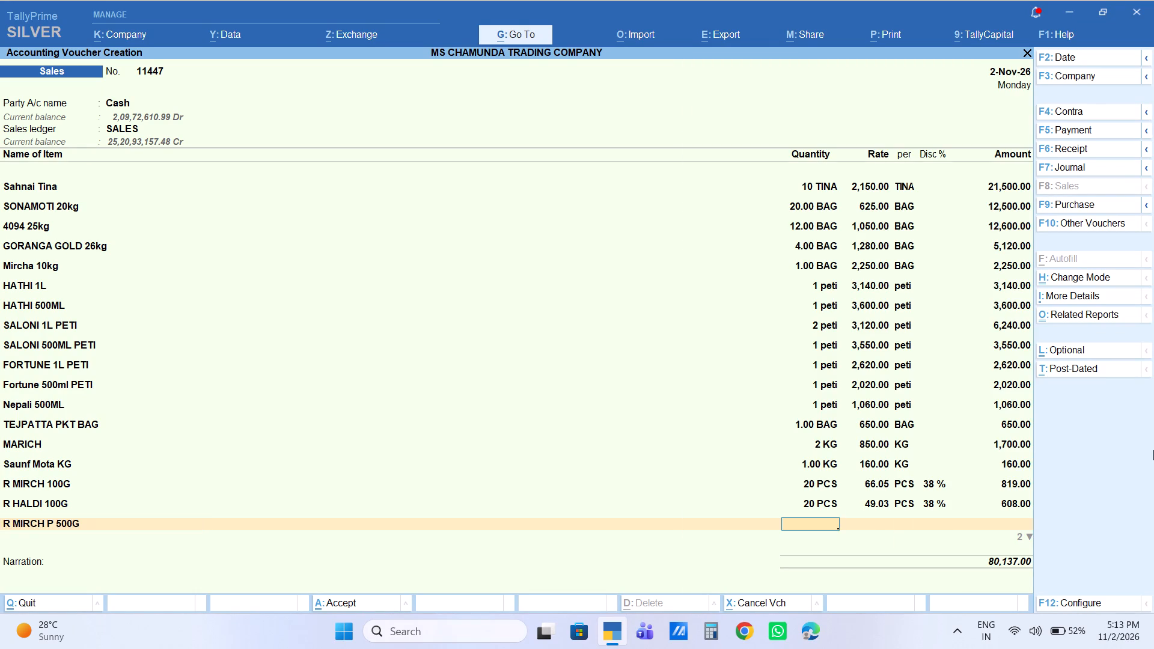
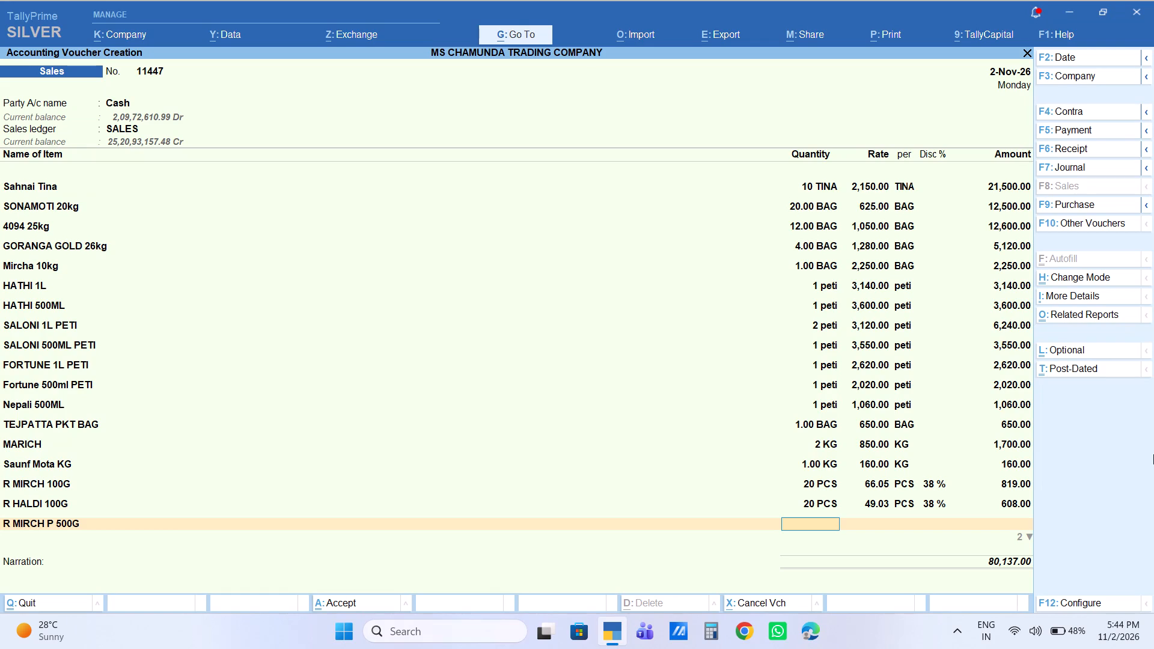
Complete the R MIRCH P 500G line with quantity 4 PKT, rate 330, a 38 % discount and an amount of 819.
{"action": "key", "text": "4"}
{"action": "key", "text": "Return"}
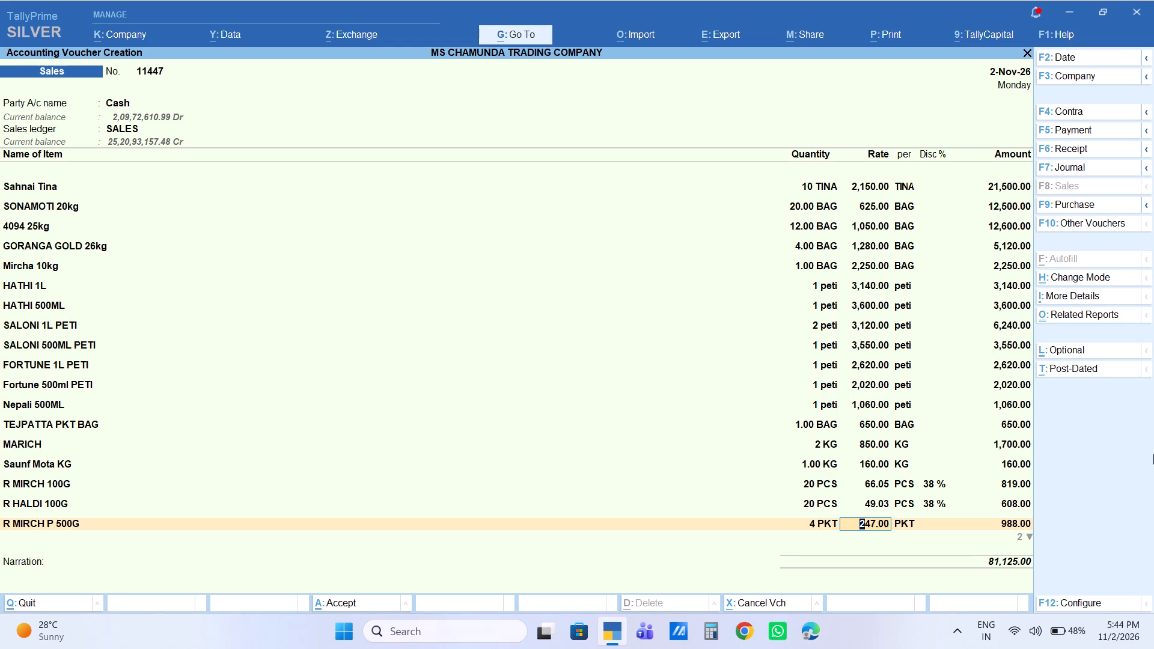
{"action": "key", "text": "3"}
{"action": "key", "text": "3"}
{"action": "key", "text": "0"}
{"action": "key", "text": "Return"}
{"action": "key", "text": "Return"}
{"action": "key", "text": "3"}
{"action": "key", "text": "8"}
{"action": "key", "text": "Return"}
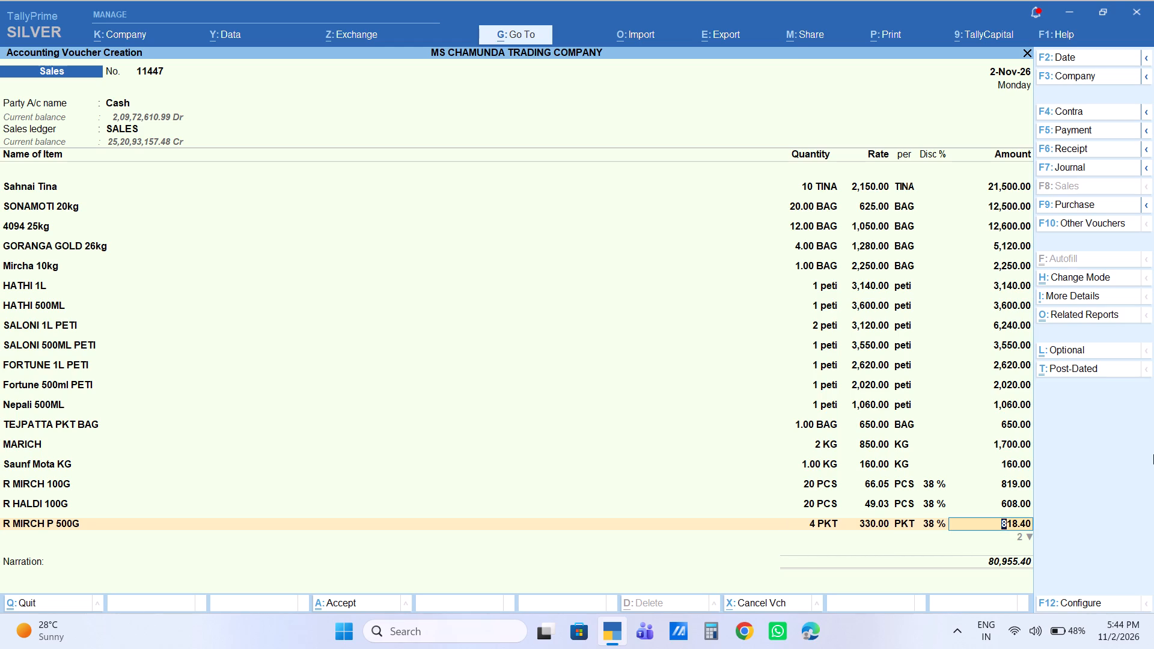
{"action": "key", "text": "8"}
{"action": "key", "text": "1"}
{"action": "key", "text": "9"}
{"action": "key", "text": "Return"}
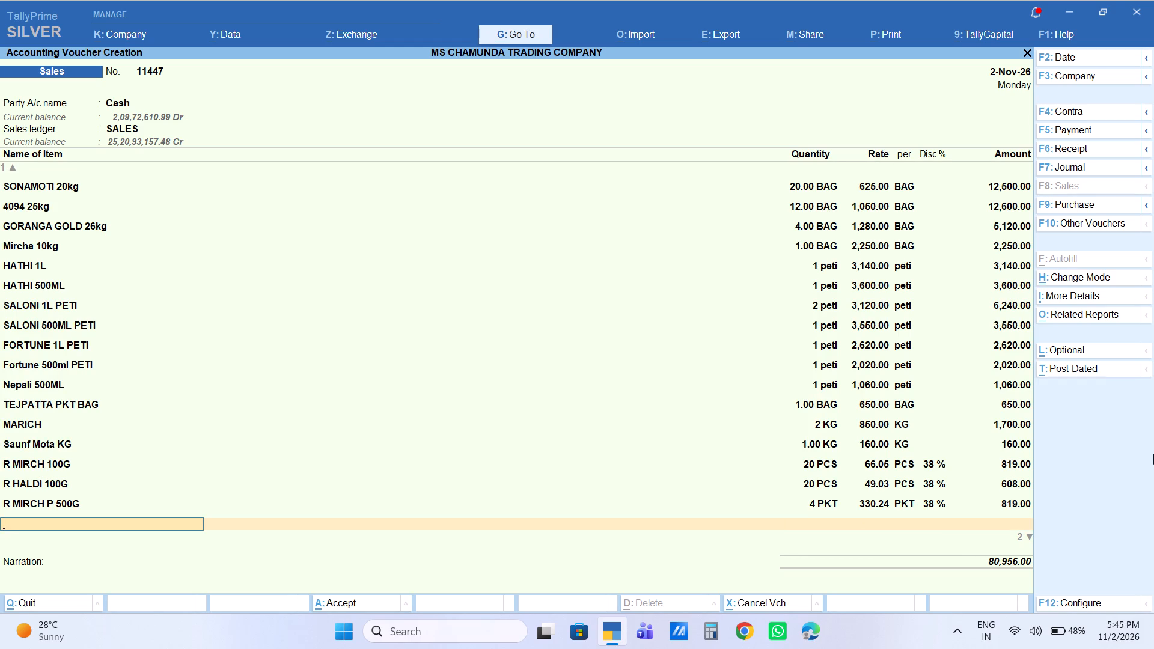
Add R HALDI P 500G as the next item of the sales voucher.
{"action": "key", "text": "r"}
{"action": "key", "text": "space"}
{"action": "key", "text": "h"}
{"action": "key", "text": "a"}
{"action": "key", "text": "l"}
{"action": "key", "text": "d"}
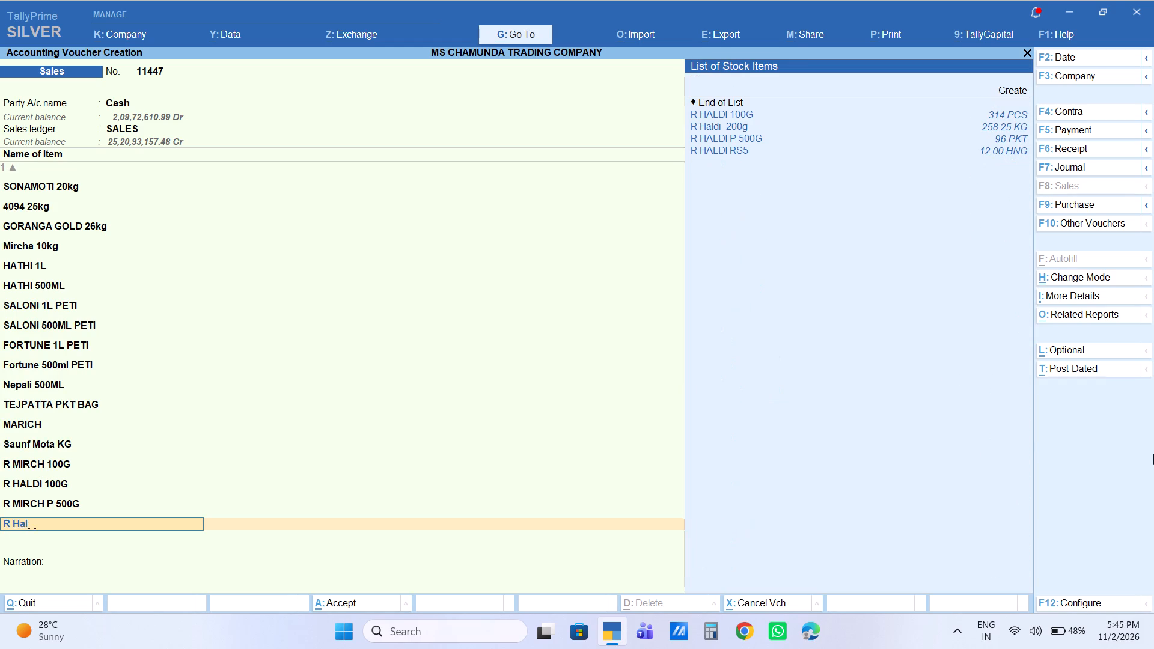
{"action": "key", "text": "i"}
{"action": "key", "text": "Down"}
{"action": "key", "text": "Down"}
{"action": "key", "text": "Down"}
{"action": "key", "text": "Return"}
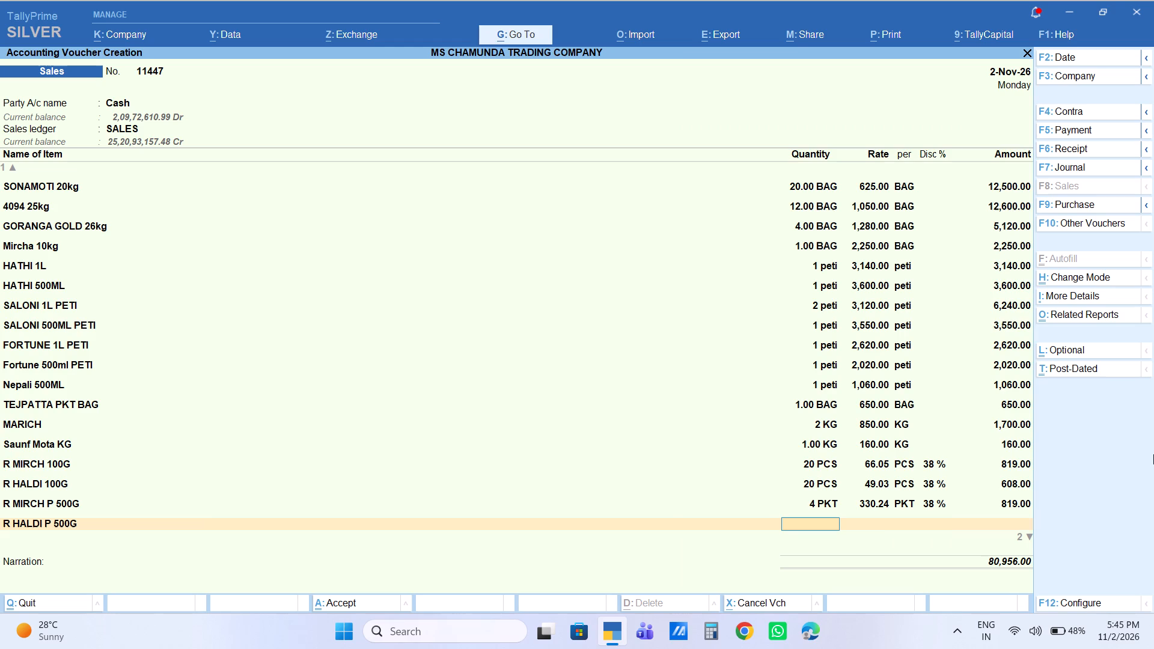
Give the R HALDI P 500G line quantity 4 PKT, rate 242 and a 38 % discount.
{"action": "key", "text": "4"}
{"action": "key", "text": "Return"}
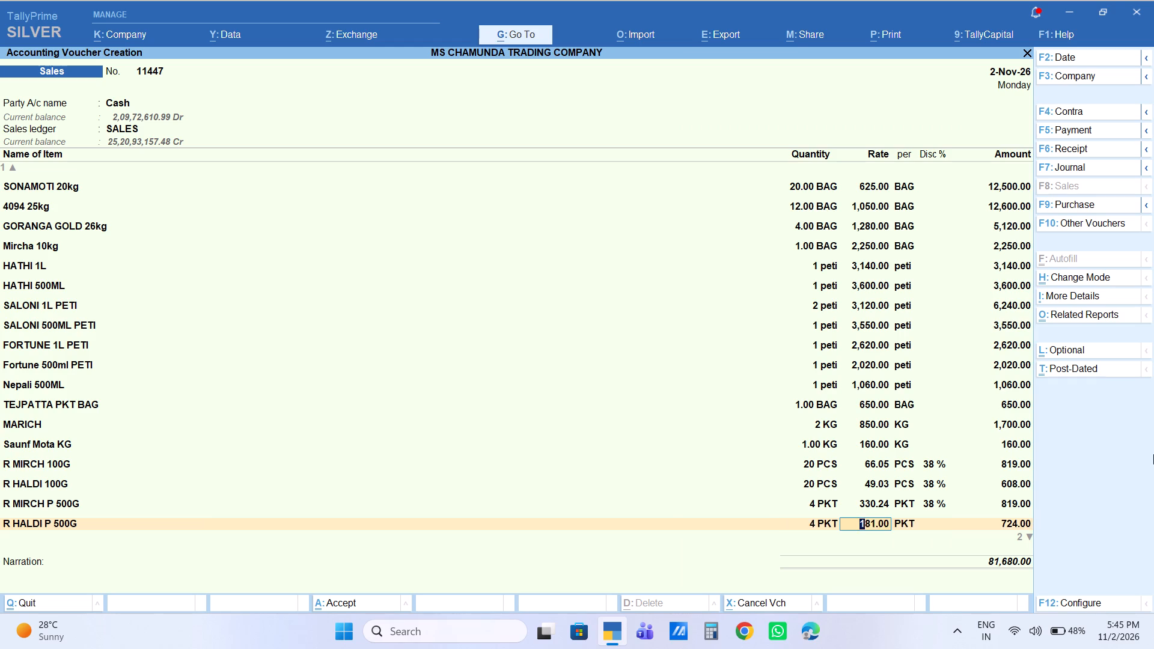
{"action": "key", "text": "2"}
{"action": "key", "text": "4"}
{"action": "key", "text": "2"}
{"action": "key", "text": "Return"}
{"action": "key", "text": "Return"}
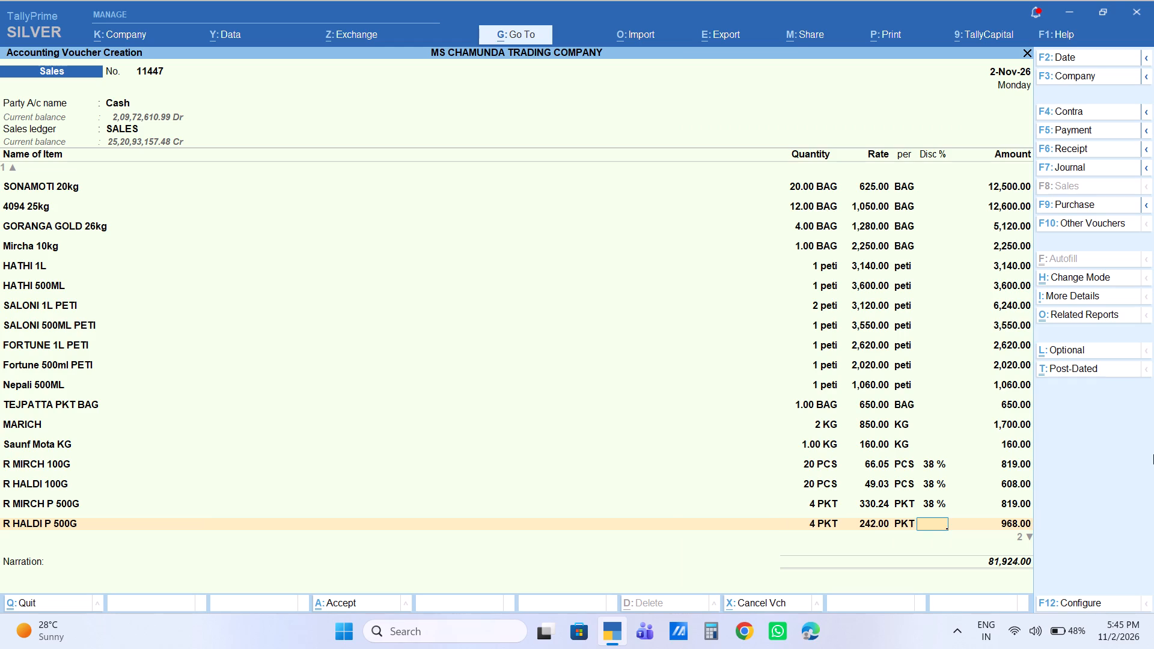
{"action": "key", "text": "3"}
{"action": "key", "text": "8"}
{"action": "key", "text": "Return"}
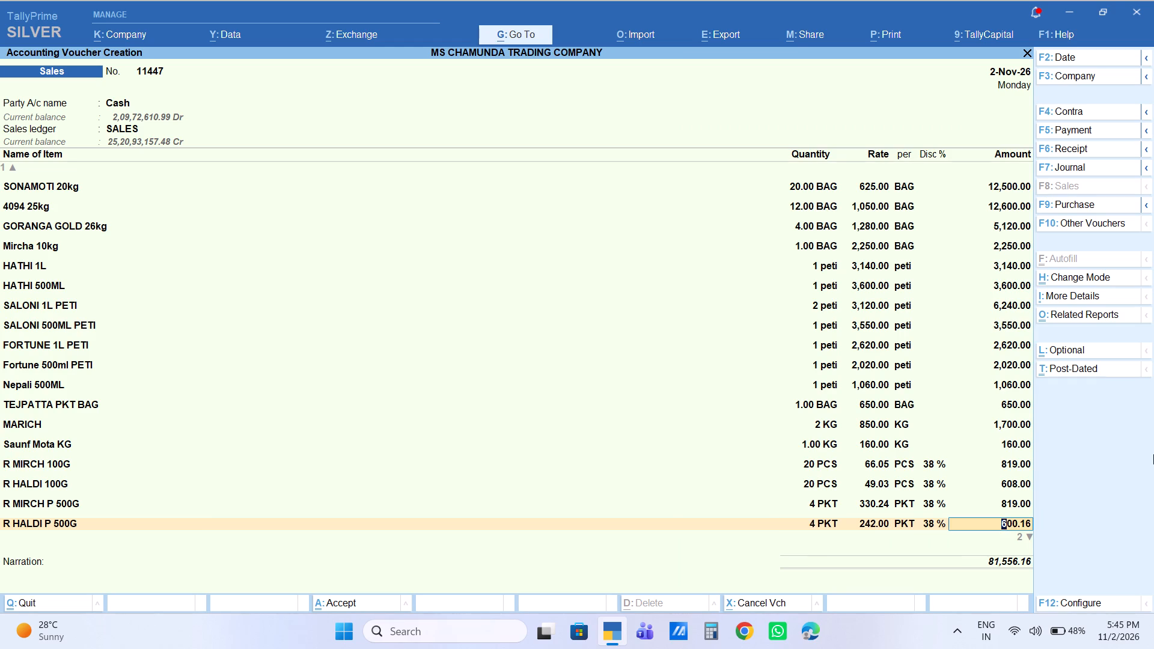
Set the R HALDI P 500G line's rate to 245, keep the 38 % discount and enter an amount of 608.
{"action": "key", "text": "BackSpace"}
{"action": "key", "text": "BackSpace"}
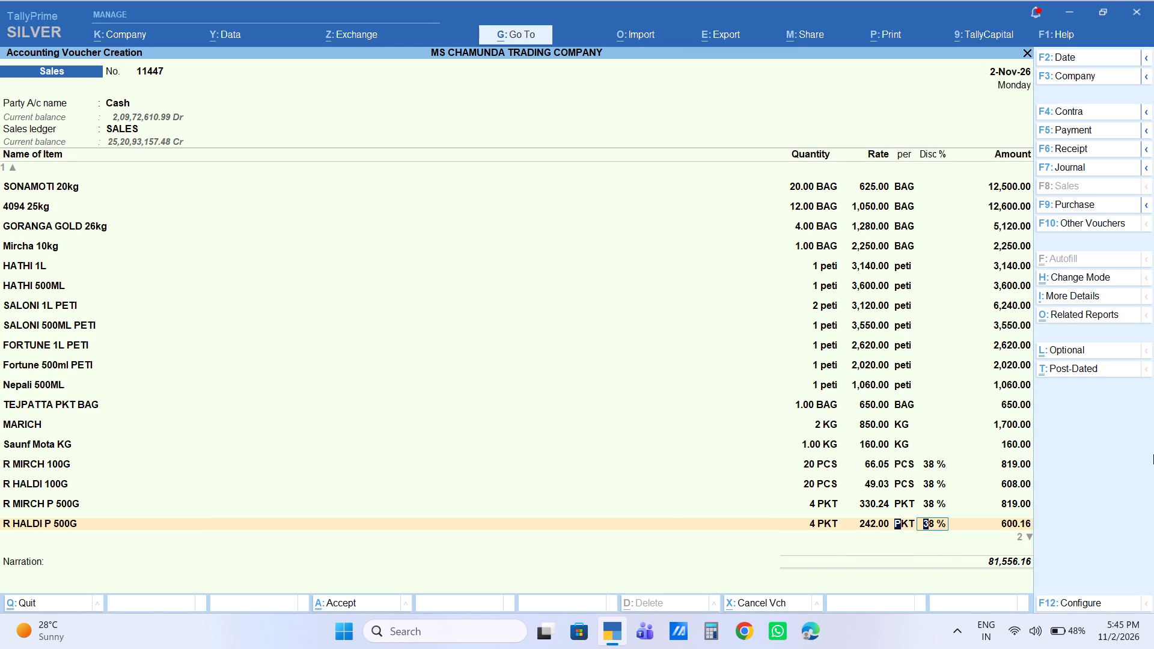
{"action": "key", "text": "BackSpace"}
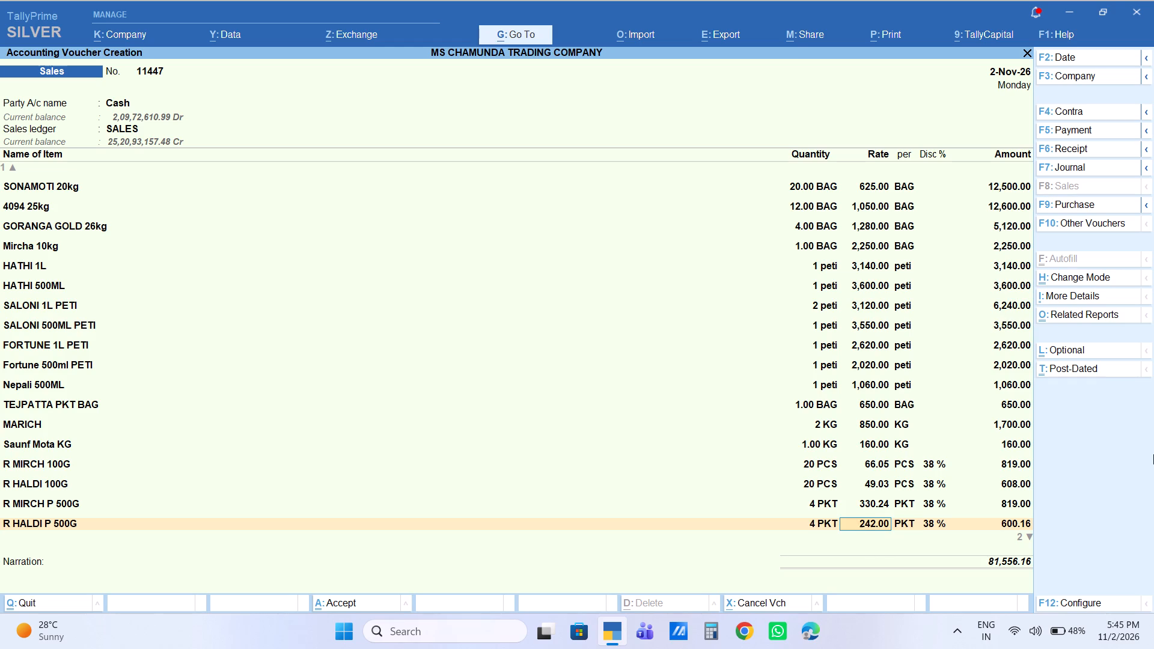
{"action": "key", "text": "Return"}
{"action": "key", "text": "Return"}
{"action": "key", "text": "BackSpace"}
{"action": "key", "text": "BackSpace"}
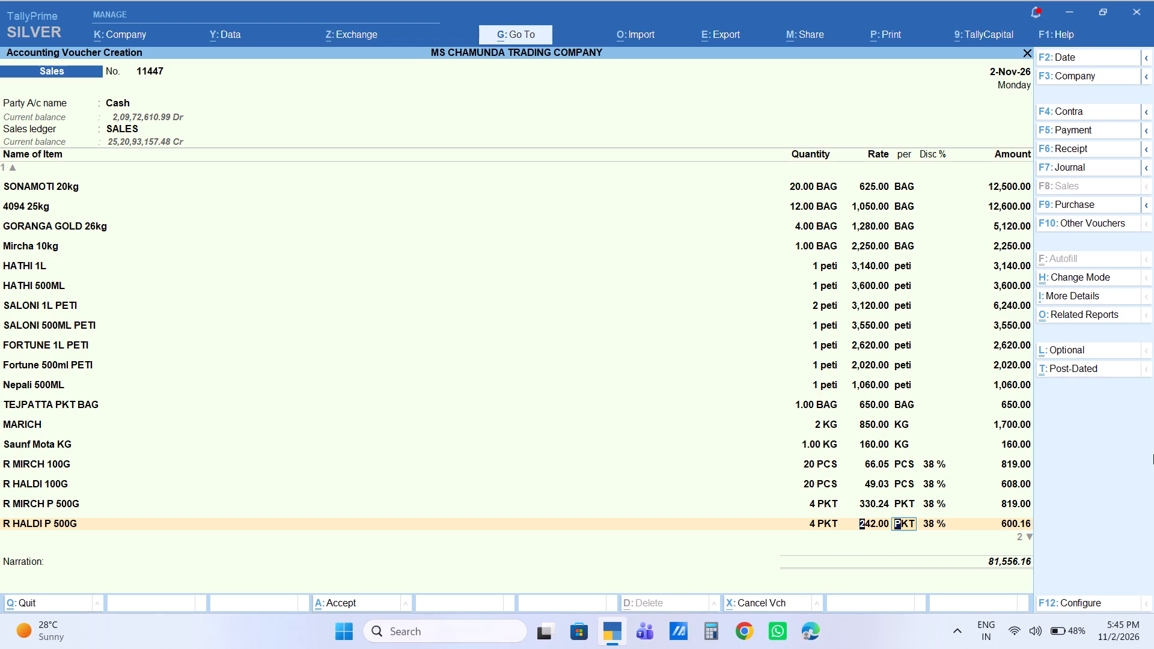
{"action": "key", "text": "2"}
{"action": "key", "text": "4"}
{"action": "key", "text": "5"}
{"action": "key", "text": "Return"}
{"action": "key", "text": "Return"}
{"action": "key", "text": "Return"}
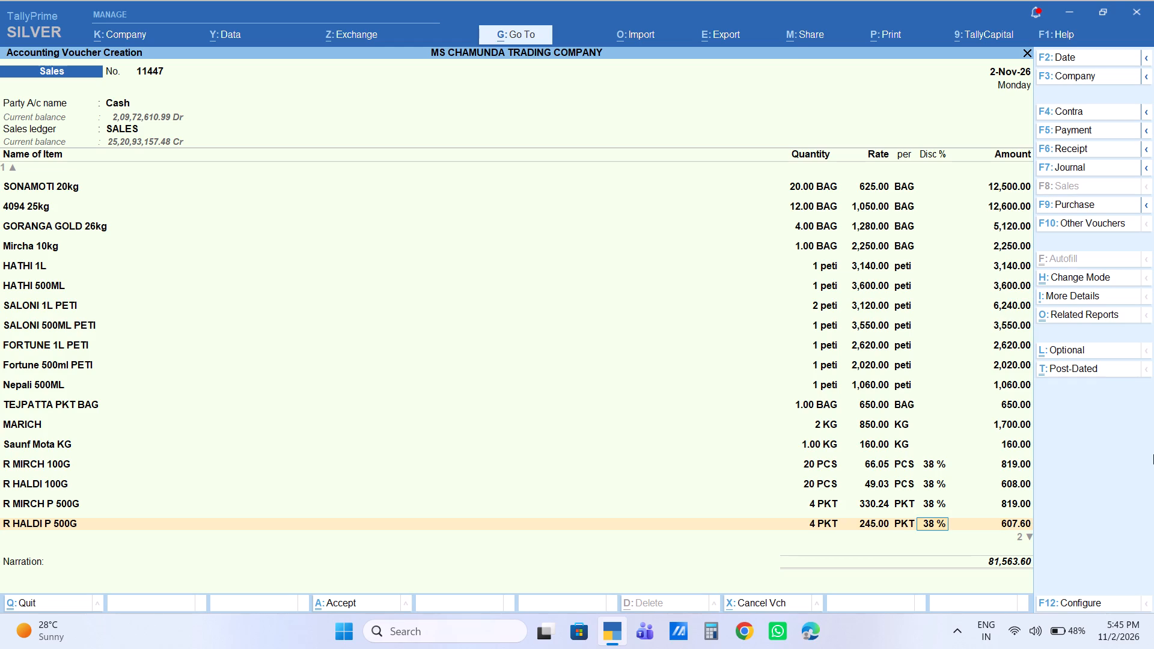
{"action": "key", "text": "6"}
{"action": "key", "text": "8"}
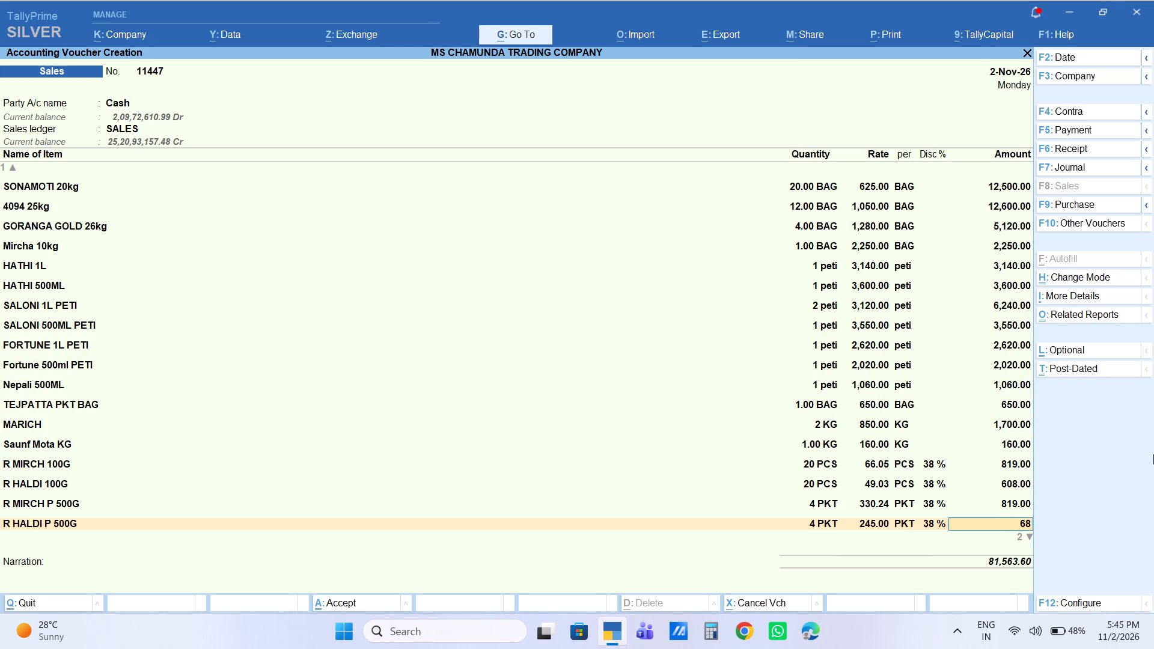
{"action": "key", "text": "BackSpace"}
{"action": "key", "text": "0"}
{"action": "key", "text": "8"}
{"action": "key", "text": "Return"}
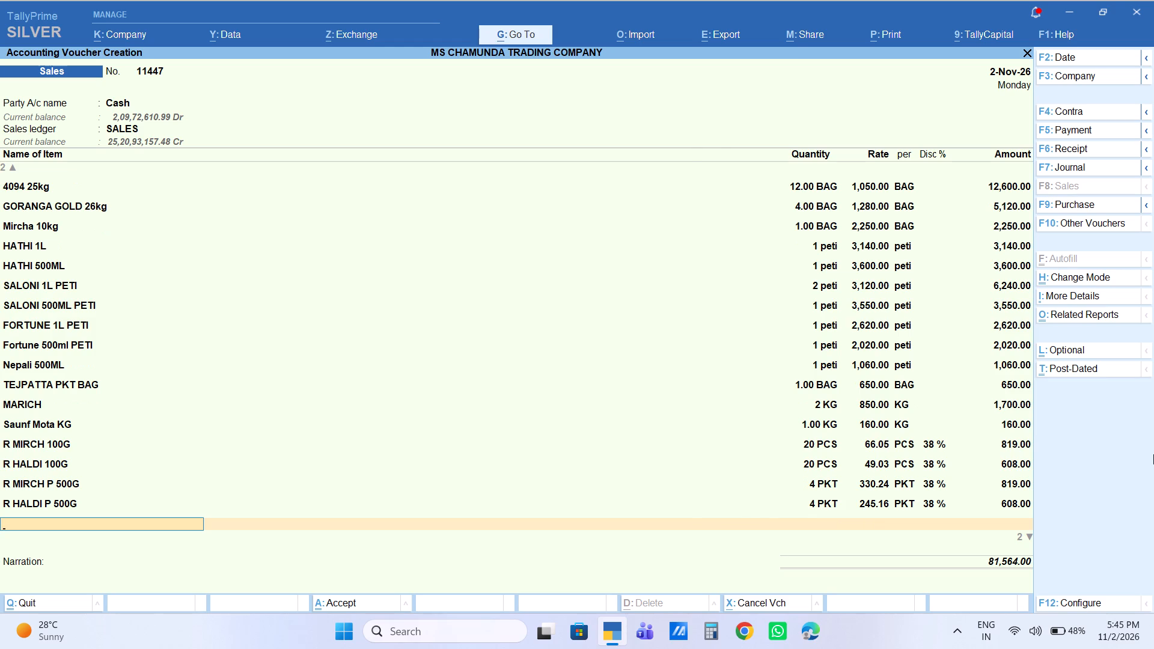
Add Ghanti Sevai Bag as the next item of the sales voucher.
{"action": "key", "text": "g"}
{"action": "key", "text": "h"}
{"action": "key", "text": "a"}
{"action": "key", "text": "n"}
{"action": "key", "text": "t"}
{"action": "key", "text": "Down"}
{"action": "key", "text": "Down"}
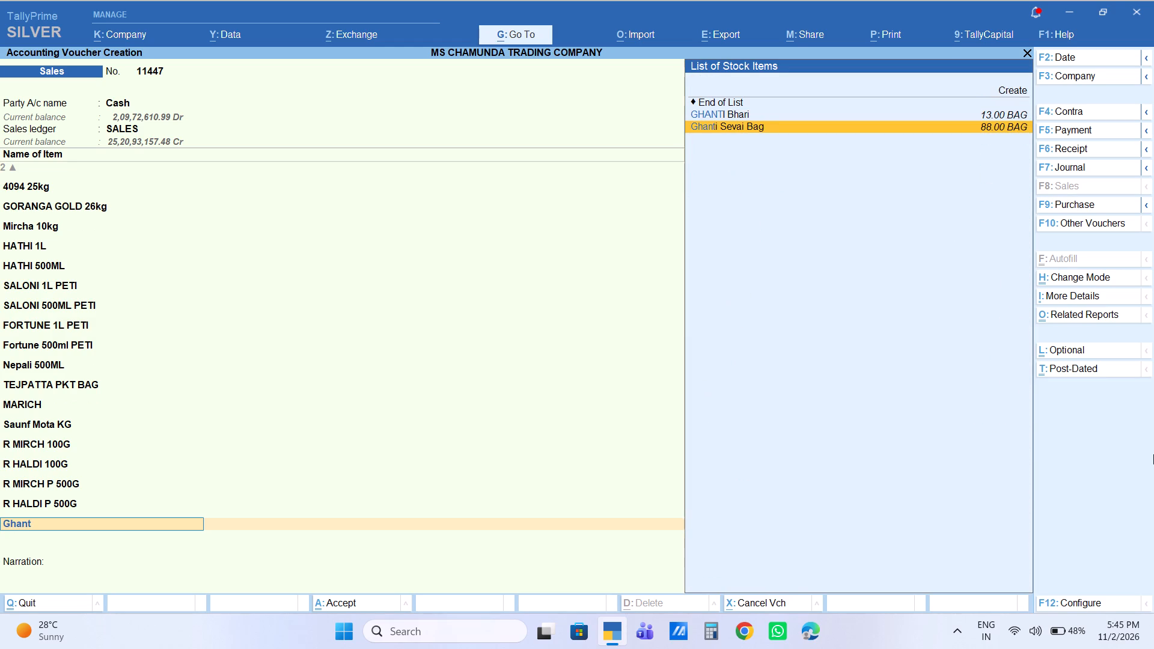
{"action": "key", "text": "Return"}
Complete the Ghanti Sevai Bag line with quantity 1 BAG, no discount and an amount of 330.
{"action": "key", "text": "1"}
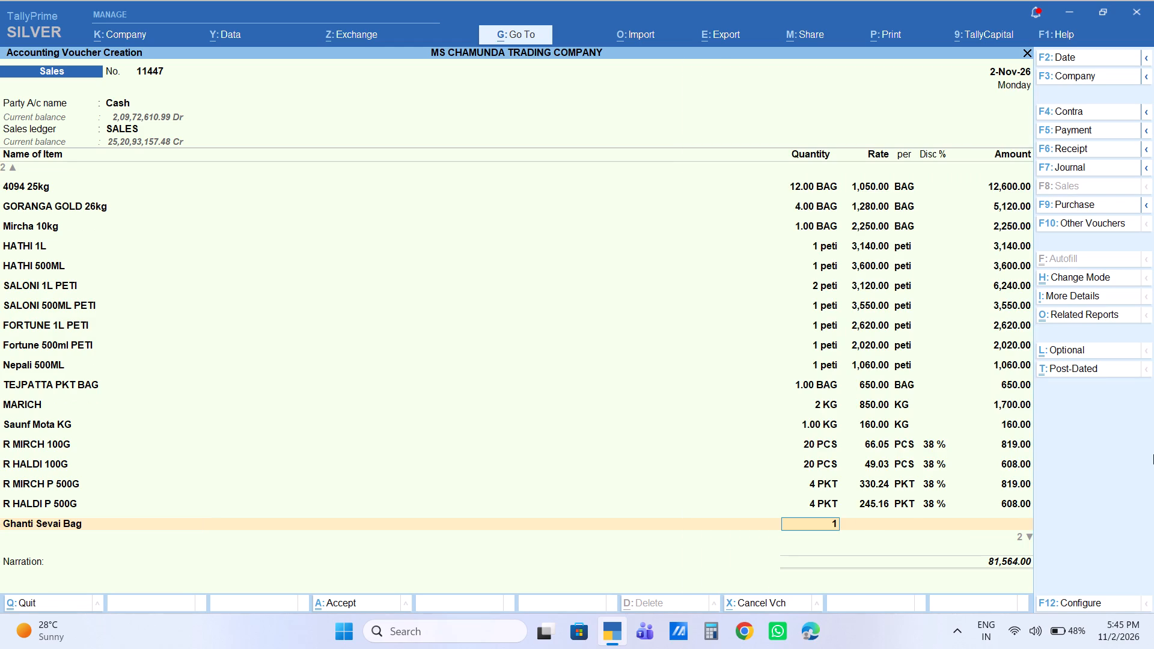
{"action": "key", "text": "Return"}
{"action": "key", "text": "Return"}
{"action": "key", "text": "Return"}
{"action": "key", "text": "Return"}
{"action": "key", "text": "3"}
{"action": "key", "text": "3"}
{"action": "key", "text": "0"}
{"action": "key", "text": "Return"}
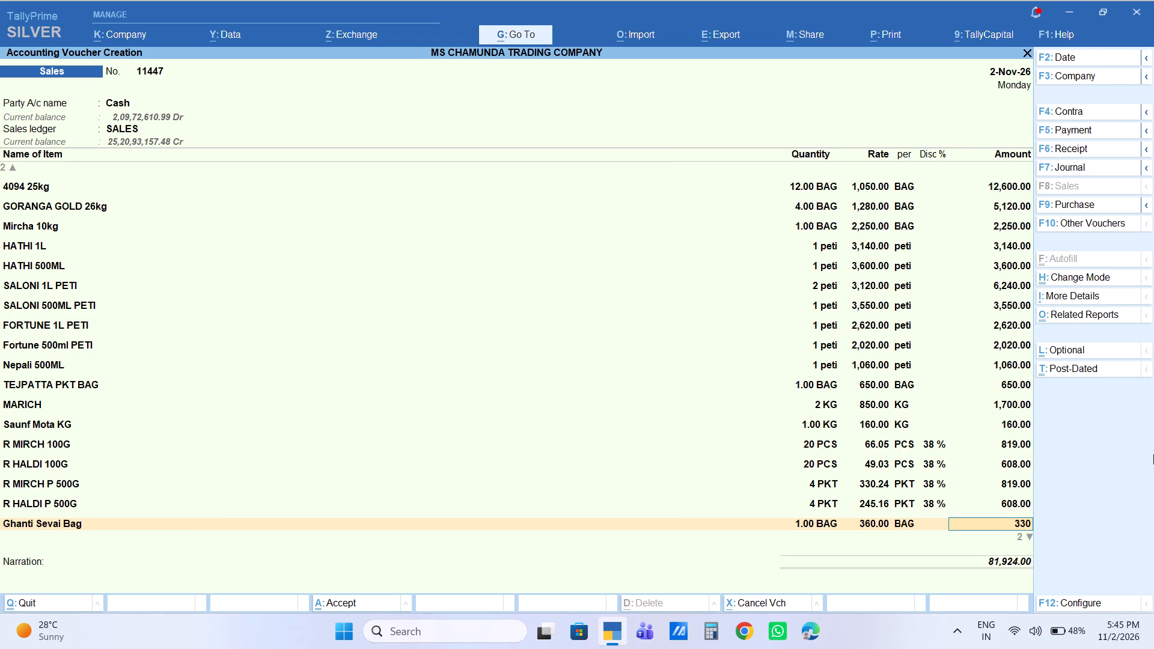
Add Aanand Aata 5kg as the next item of the sales voucher.
{"action": "key", "text": "a"}
{"action": "key", "text": "a"}
{"action": "key", "text": "t"}
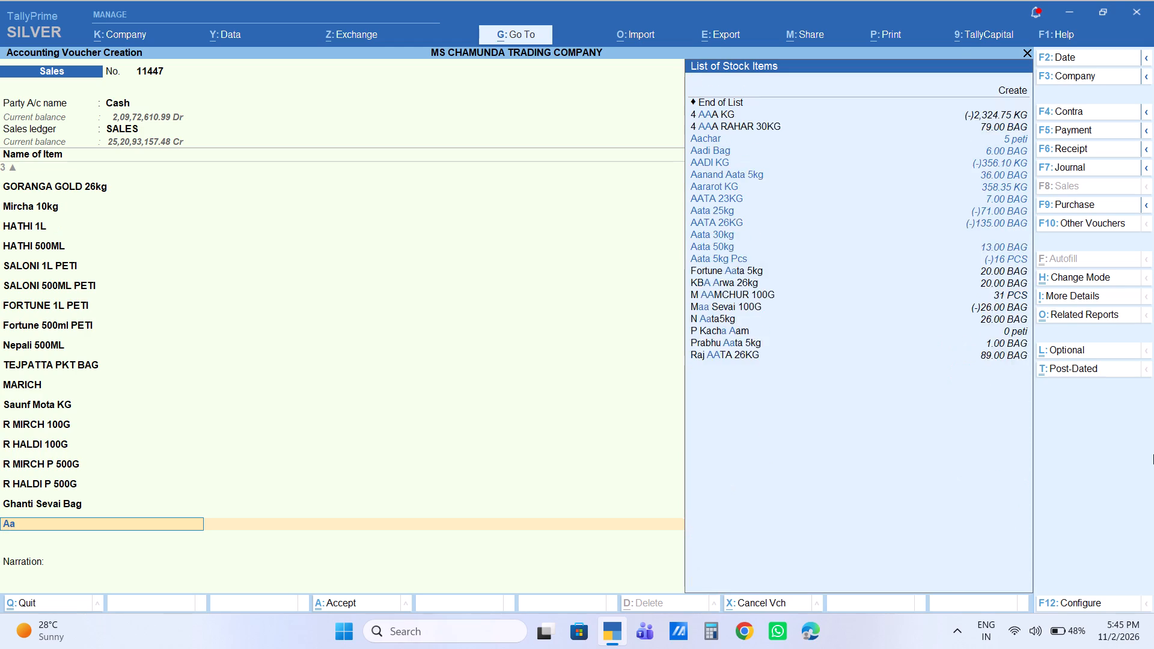
{"action": "key", "text": "a"}
{"action": "key", "text": "5"}
{"action": "key", "text": "Right"}
{"action": "key", "text": "Down"}
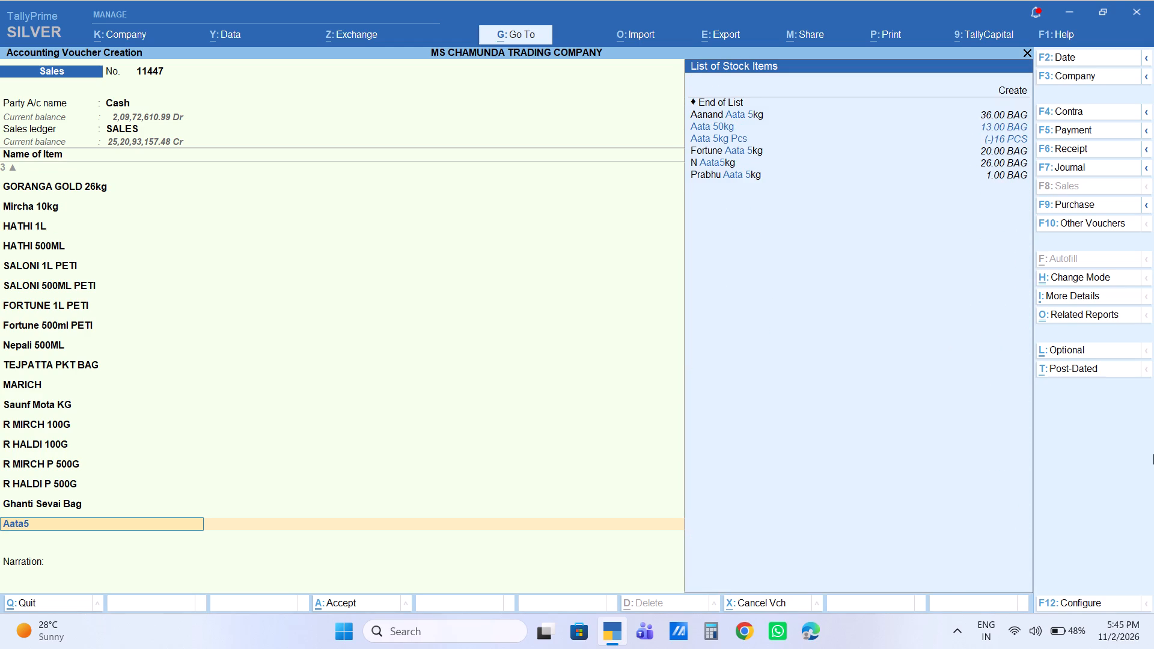
{"action": "key", "text": "Up"}
{"action": "key", "text": "Return"}
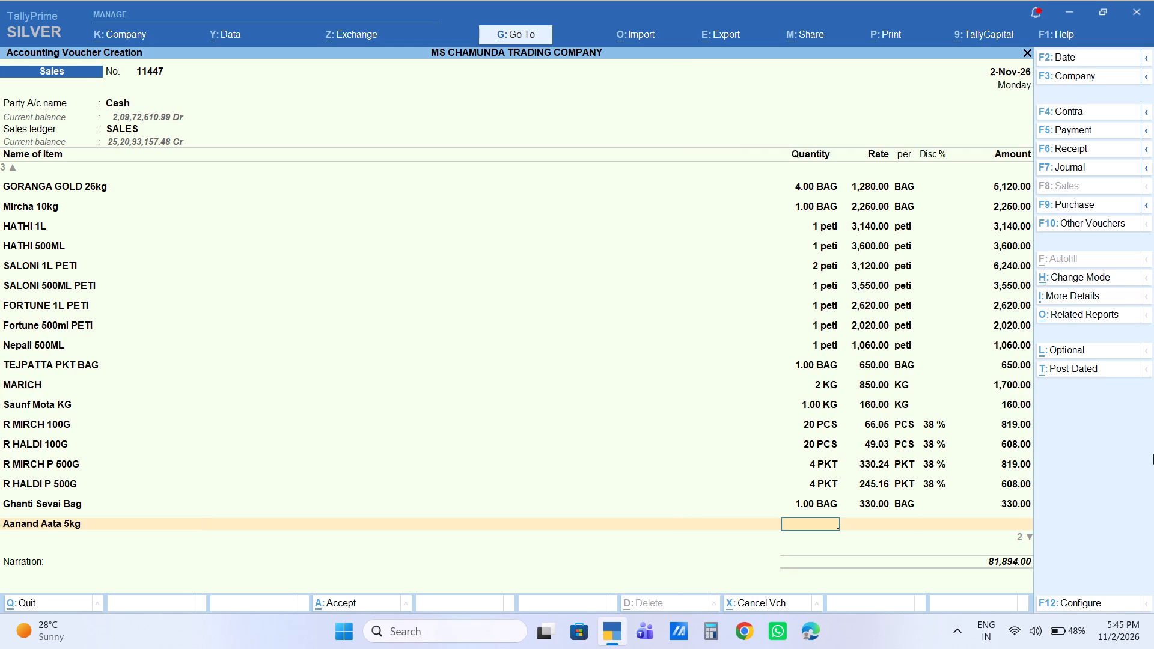
Complete the Aanand Aata 5kg line with quantity 5 BAG, accepting the default rate and amount without a discount.
{"action": "key", "text": "5"}
{"action": "key", "text": "Return"}
{"action": "key", "text": "Return"}
{"action": "key", "text": "Return"}
{"action": "key", "text": "Return"}
{"action": "key", "text": "Return"}
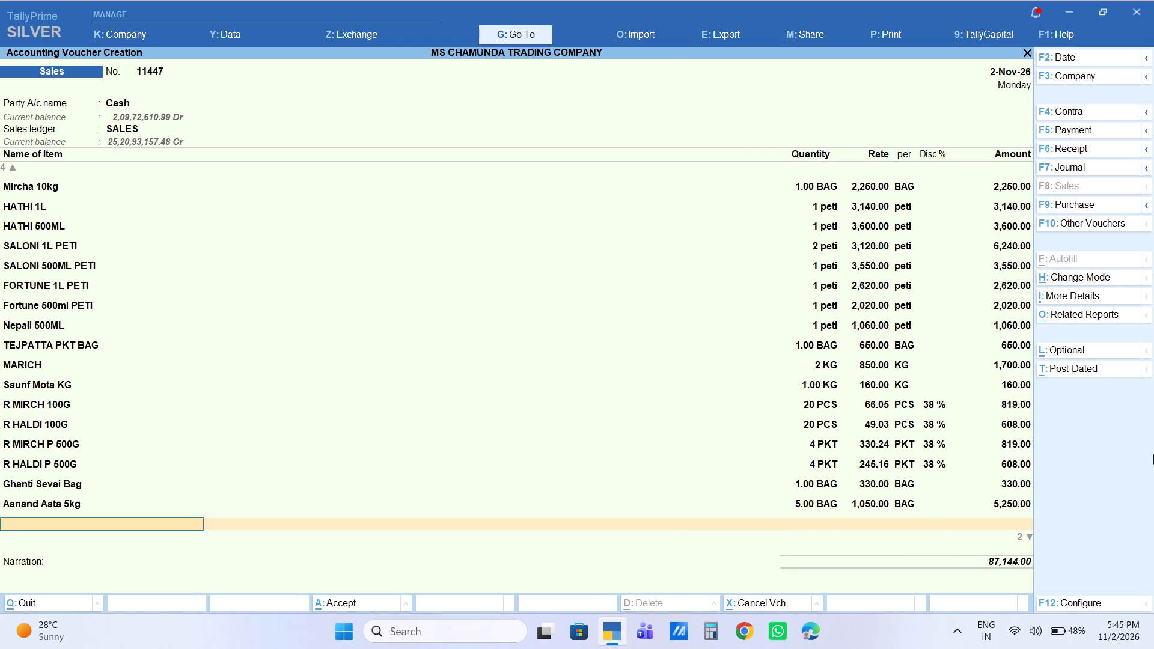
End the item list and add a Labour Charge ledger line of 130.
{"action": "key", "text": "Return"}
{"action": "key", "text": "l"}
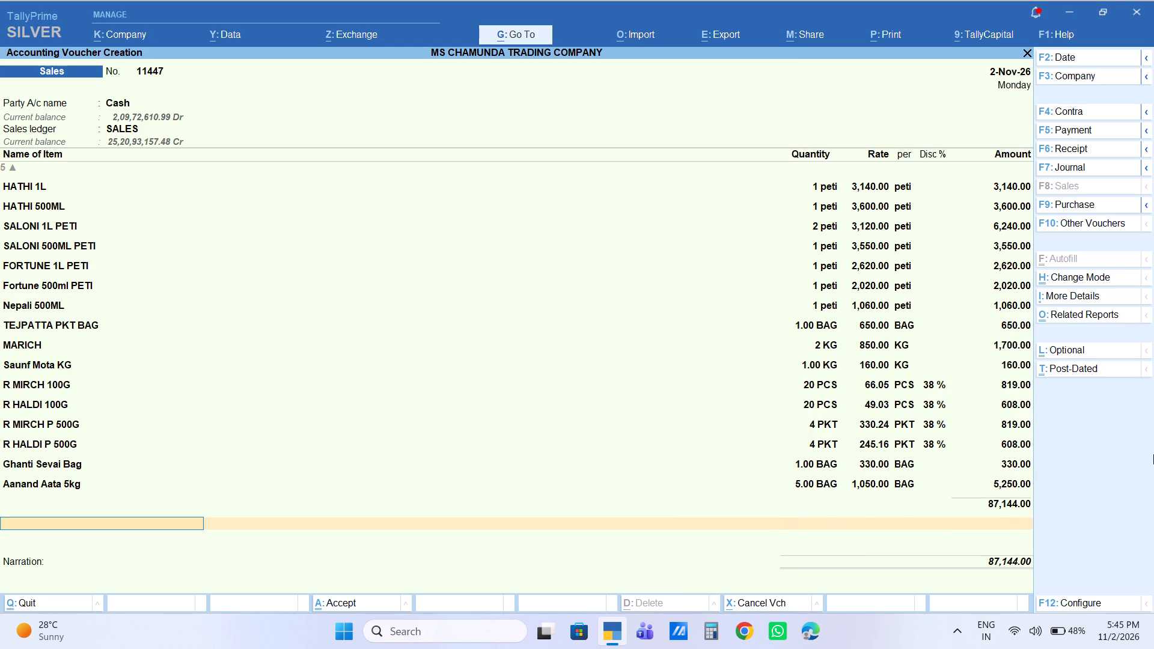
{"action": "key", "text": "a"}
{"action": "key", "text": "Return"}
{"action": "key", "text": "Return"}
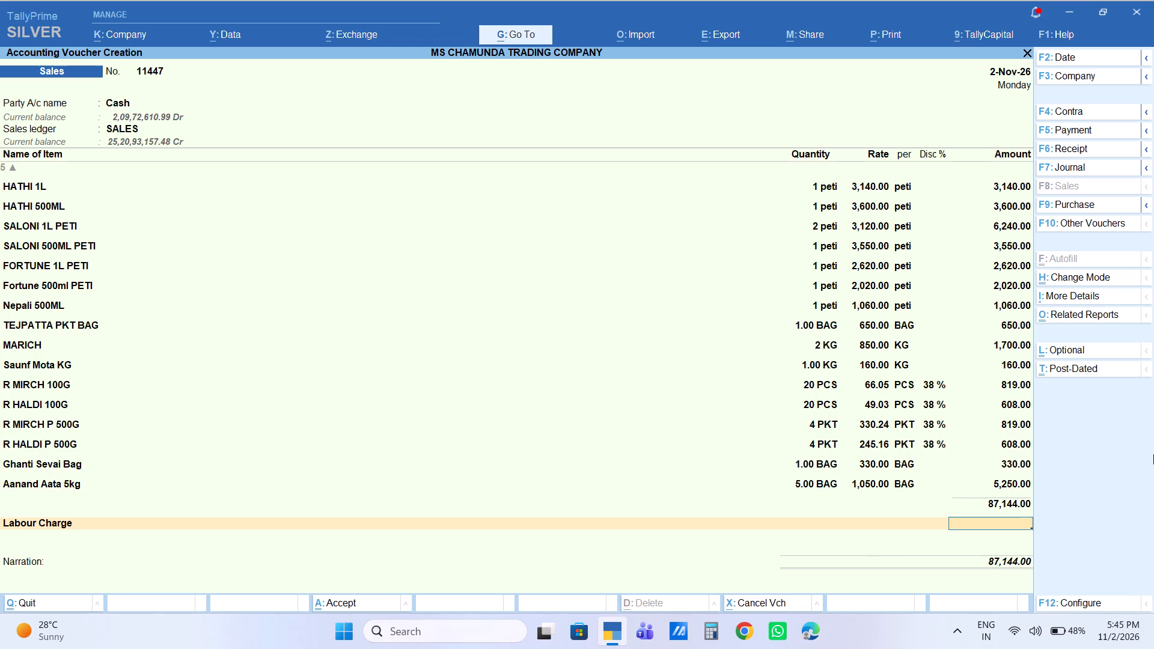
{"action": "key", "text": "1"}
{"action": "key", "text": "3"}
{"action": "key", "text": "0"}
{"action": "key", "text": "Return"}
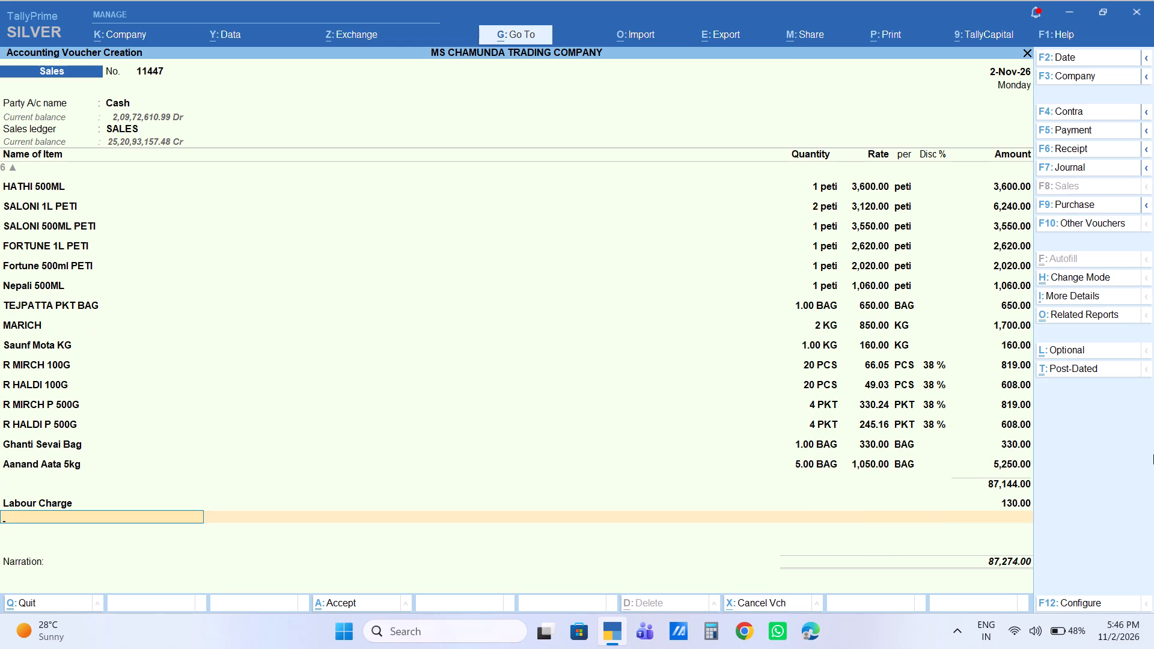
Set the Labour Charge amount to 136.
{"action": "key", "text": "BackSpace"}
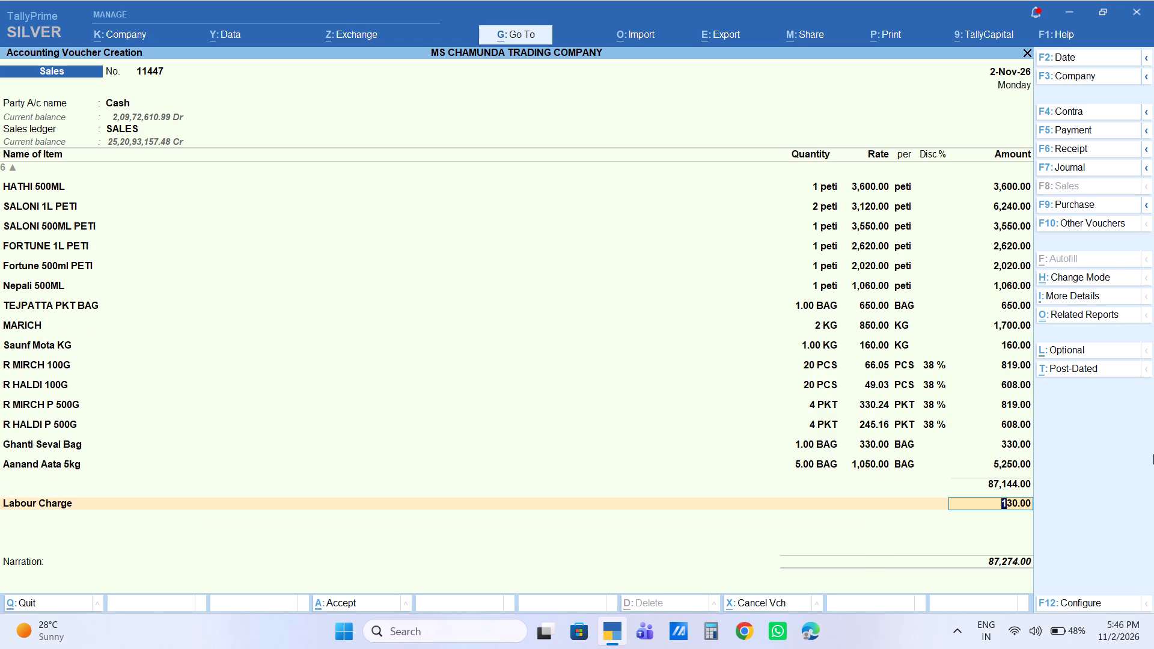
{"action": "key", "text": "1"}
{"action": "key", "text": "3"}
{"action": "key", "text": "6"}
{"action": "key", "text": "Return"}
{"action": "key", "text": "Return"}
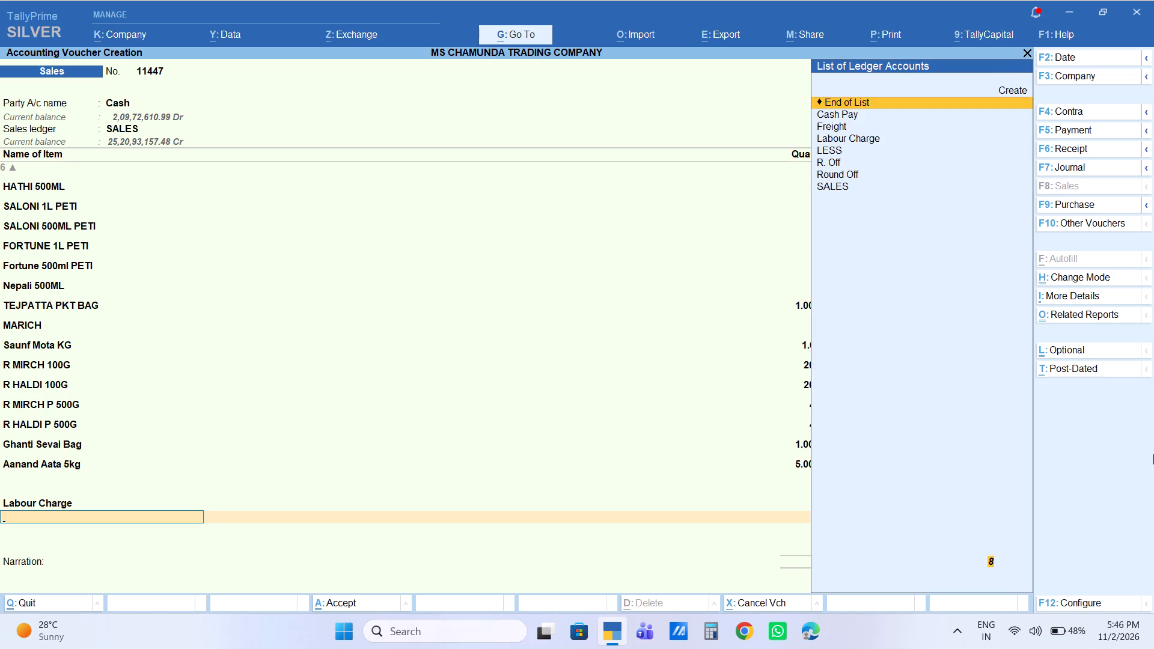
Return to the item list and add KAPOOR RS10 BDL below Aanand Aata 5kg.
{"action": "key", "text": "BackSpace"}
{"action": "key", "text": "BackSpace"}
{"action": "key", "text": "BackSpace"}
{"action": "key", "text": "BackSpace"}
{"action": "key", "text": "Return"}
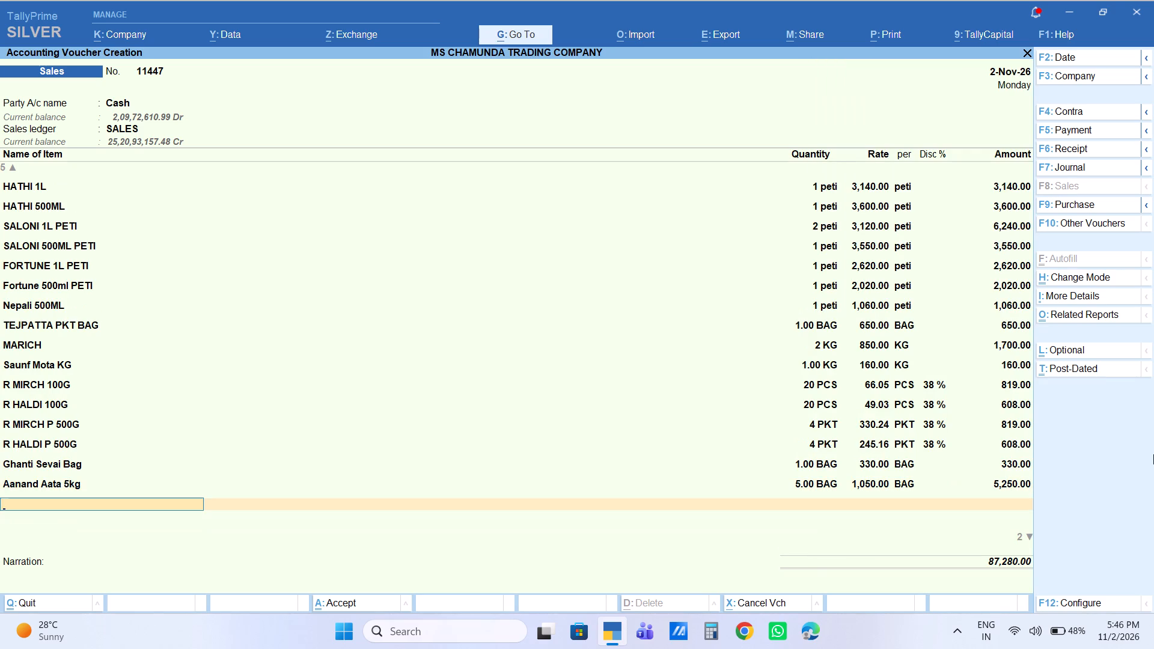
{"action": "key", "text": "k"}
{"action": "key", "text": "a"}
{"action": "key", "text": "p"}
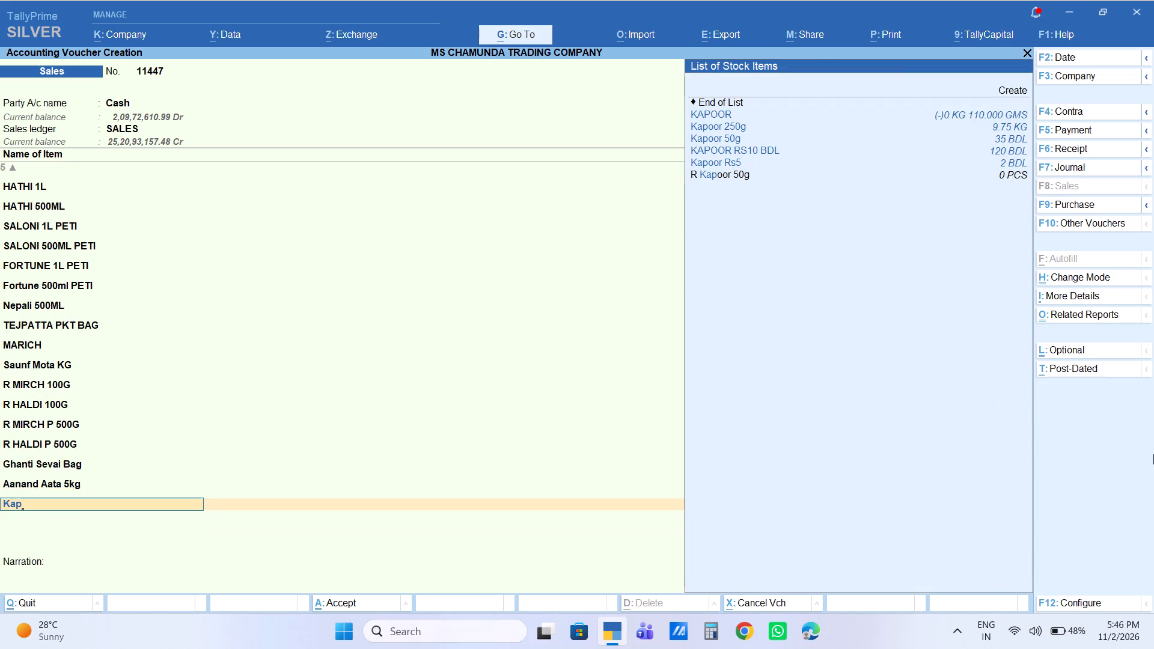
{"action": "key", "text": "Down"}
{"action": "key", "text": "Down"}
{"action": "key", "text": "Down"}
{"action": "key", "text": "Down"}
{"action": "key", "text": "Down"}
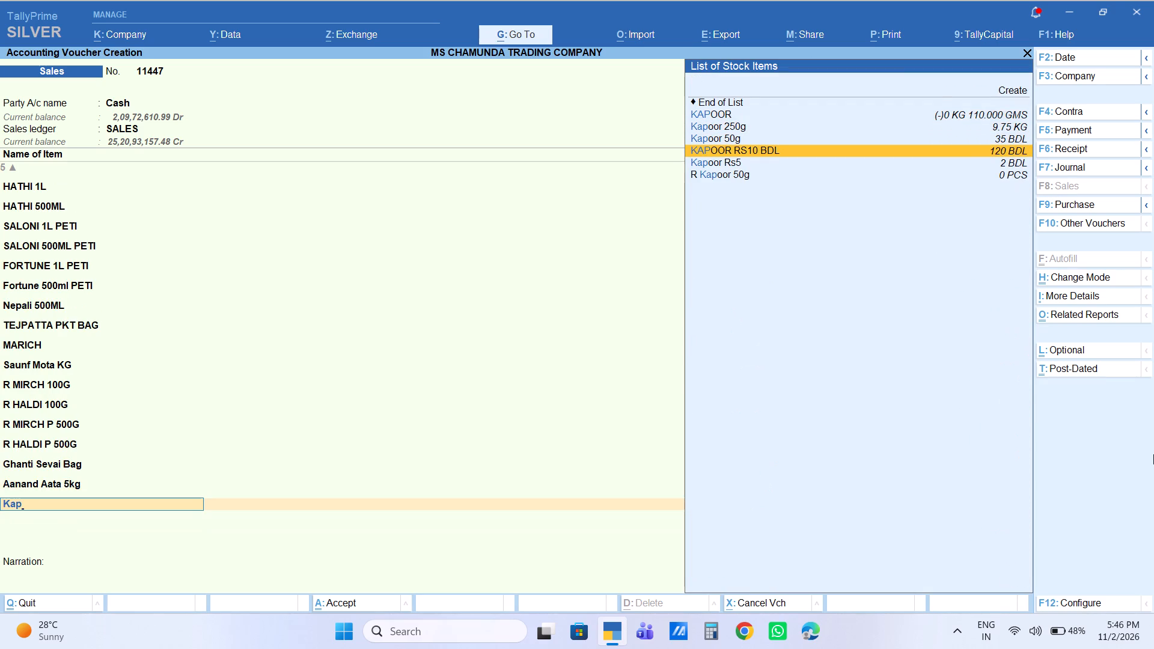
{"action": "key", "text": "Up"}
{"action": "key", "text": "Return"}
Complete the KAPOOR RS10 BDL line with quantity 10 BDL, accepting the default rate and amount without a discount.
{"action": "key", "text": "1"}
{"action": "key", "text": "0"}
{"action": "key", "text": "Return"}
{"action": "key", "text": "Return"}
{"action": "key", "text": "Return"}
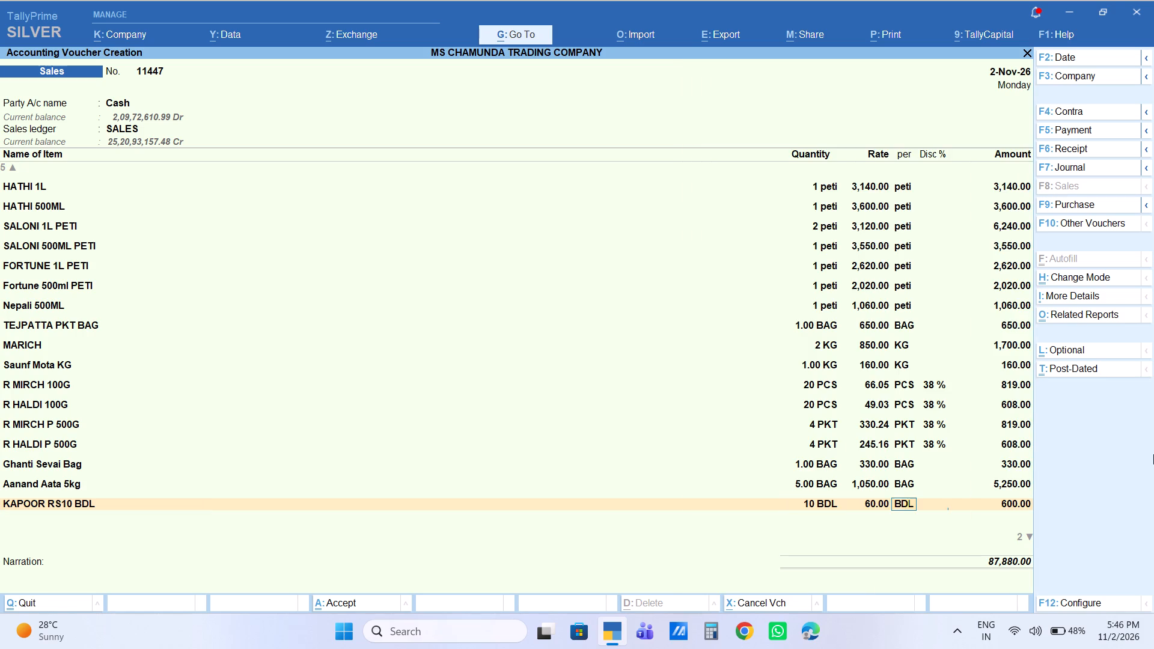
{"action": "key", "text": "Return"}
{"action": "key", "text": "Return"}
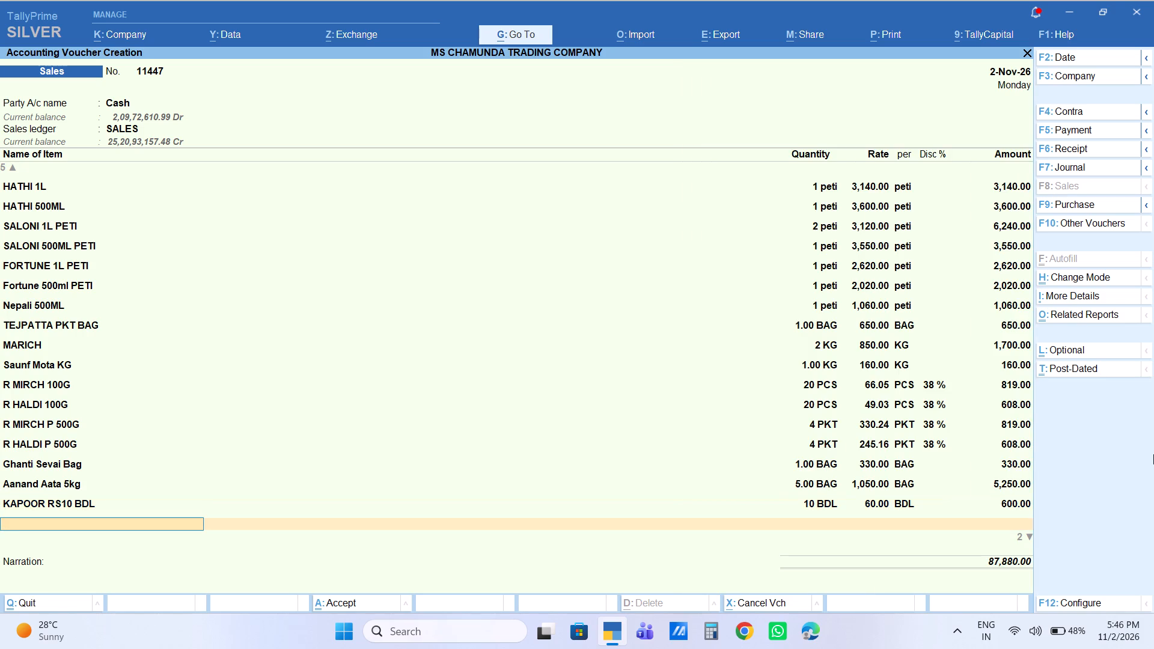
Add MEWA 400G below KAPOOR RS10 BDL with quantity 2 BDL at the default rate, and save the voucher.
{"action": "key", "text": "m"}
{"action": "key", "text": "e"}
{"action": "key", "text": "w"}
{"action": "key", "text": "a"}
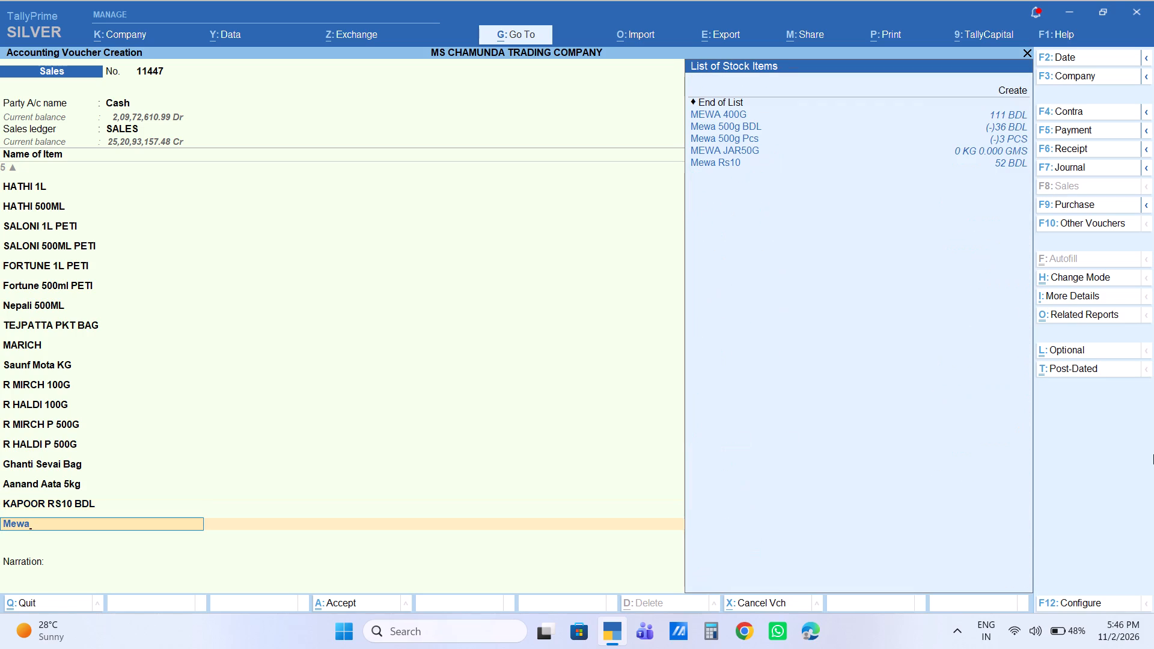
{"action": "key", "text": "Down"}
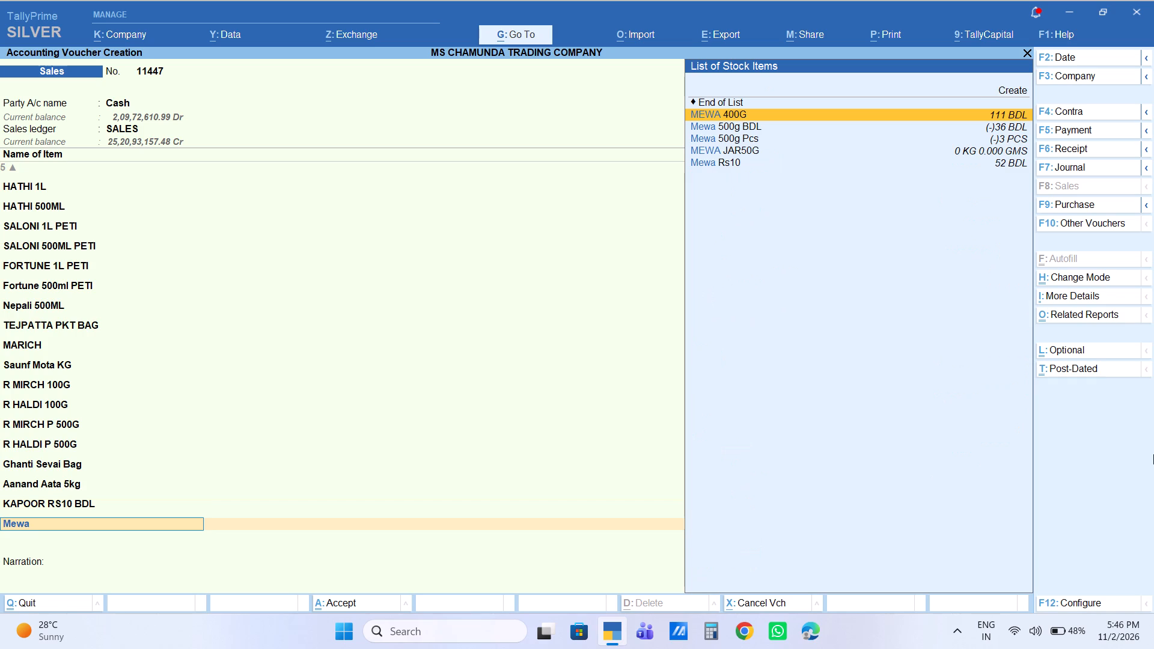
{"action": "key", "text": "Return"}
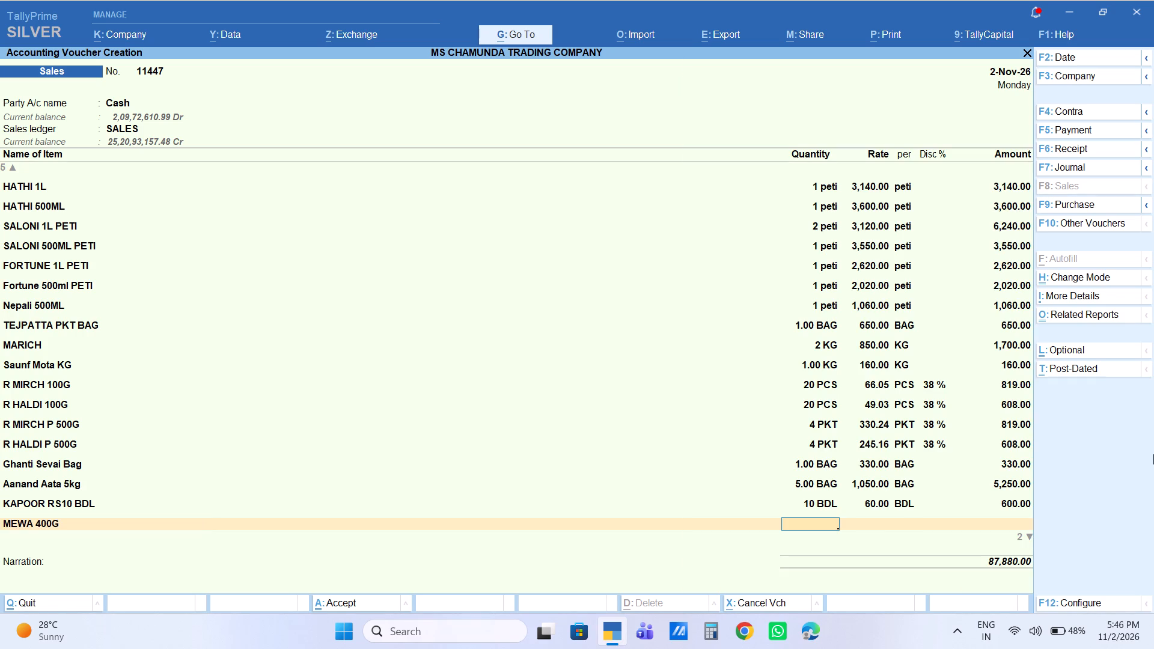
{"action": "key", "text": "2"}
{"action": "key", "text": "Return"}
{"action": "key", "text": "ctrl+a"}
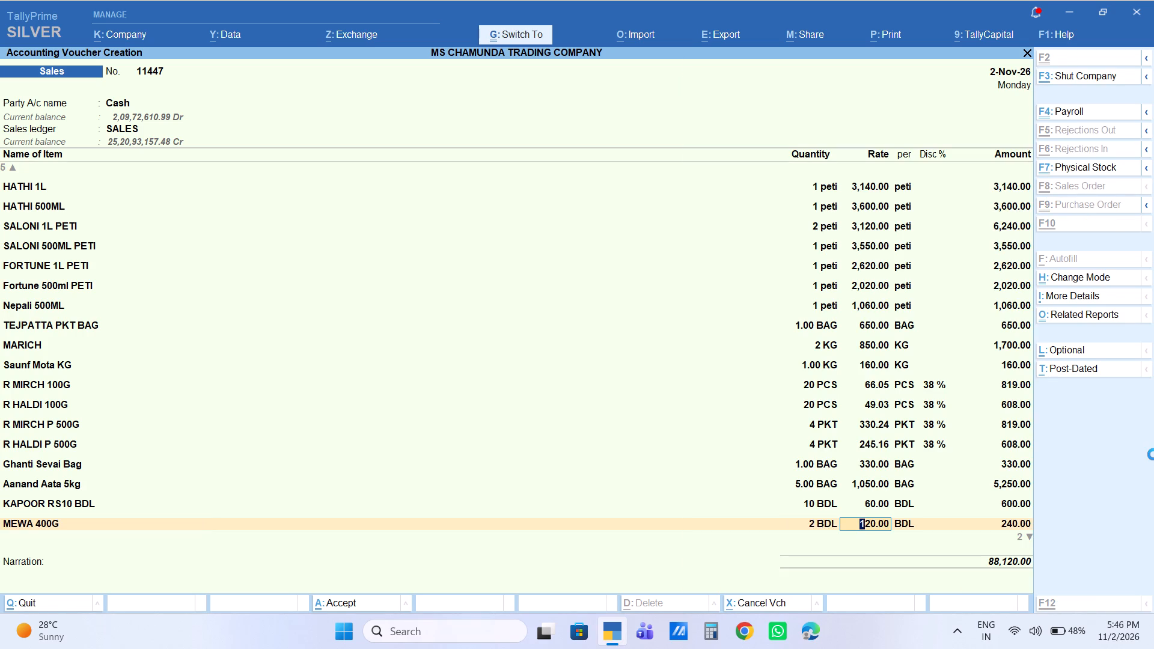
Leave voucher entry and examine the monthly stock summary of R CHAI ELAICHI RS10 in the inventory books.
{"action": "key", "text": "Escape"}
{"action": "key", "text": "Escape"}
{"action": "key", "text": "d"}
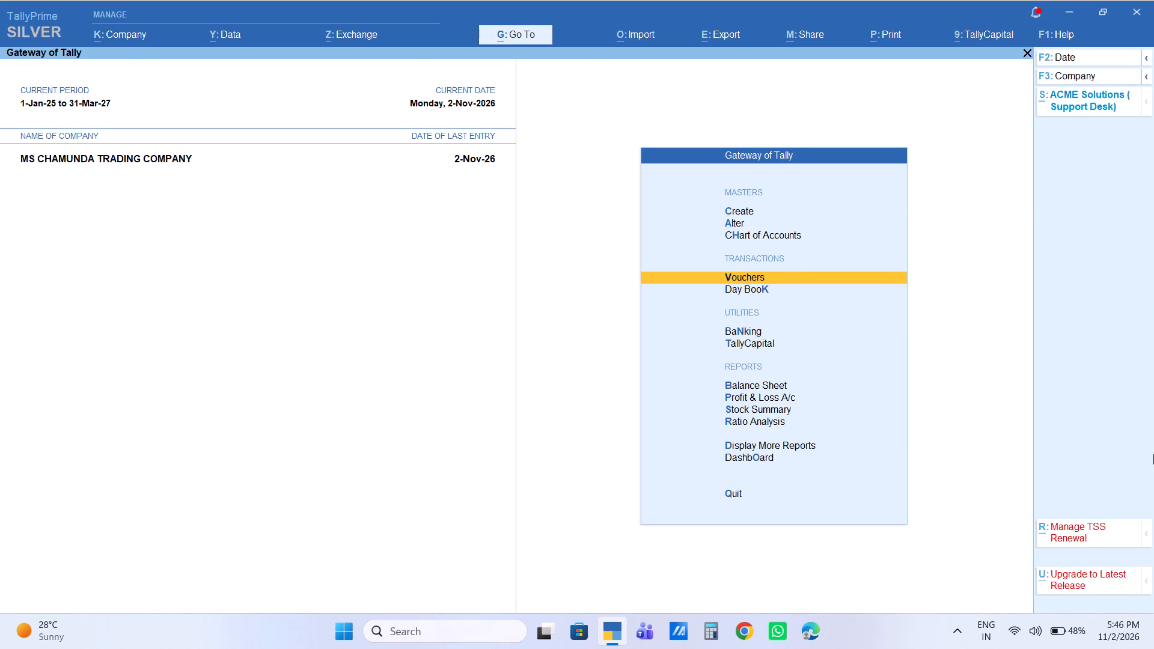
{"action": "key", "text": "i"}
{"action": "key", "text": "Return"}
{"action": "key", "text": "r"}
{"action": "key", "text": "space"}
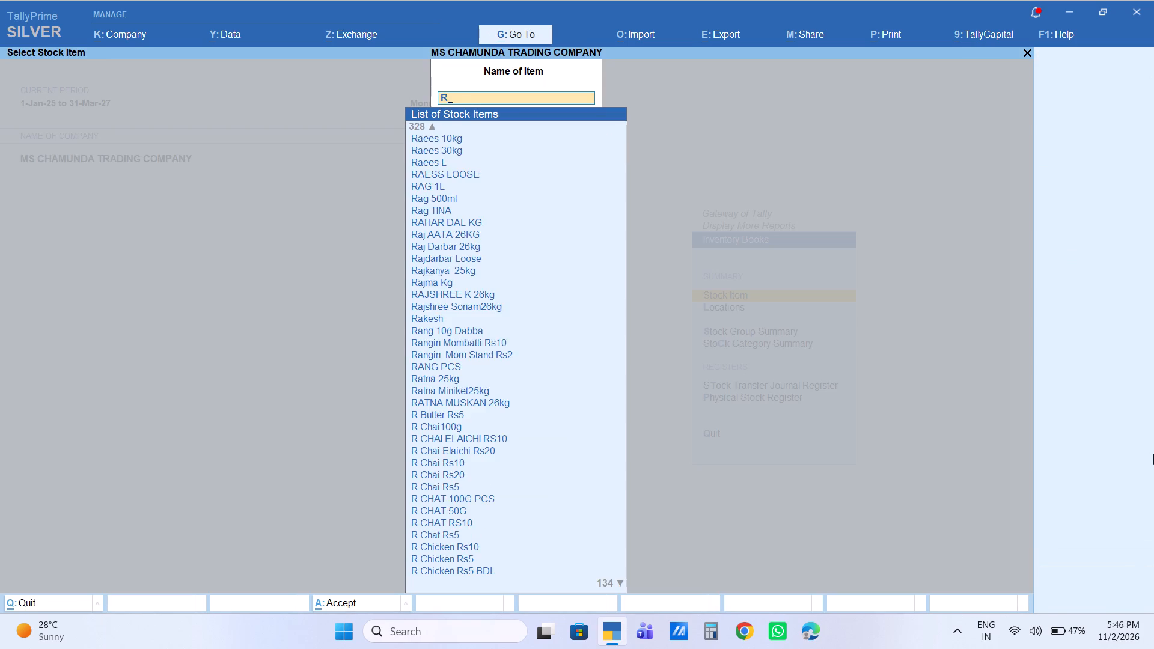
{"action": "key", "text": "c"}
{"action": "key", "text": "h"}
{"action": "key", "text": "a"}
{"action": "key", "text": "i"}
{"action": "key", "text": "Down"}
{"action": "key", "text": "Down"}
{"action": "key", "text": "Down"}
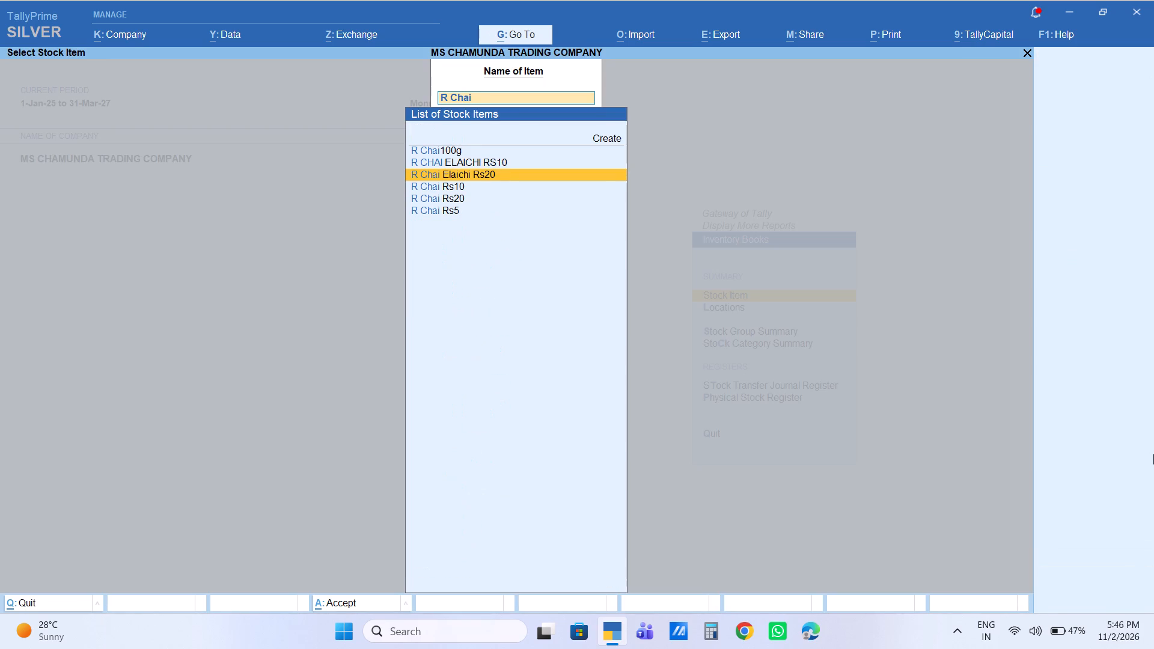
{"action": "key", "text": "Up"}
{"action": "key", "text": "Return"}
{"action": "key", "text": "Up"}
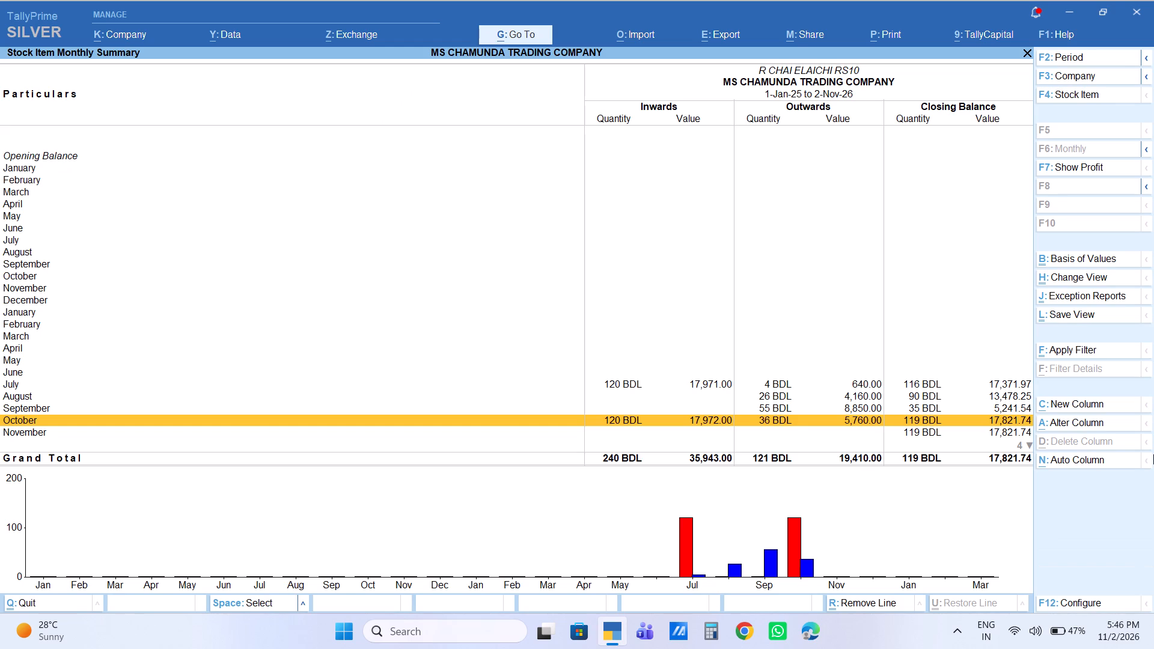
{"action": "key", "text": "Escape"}
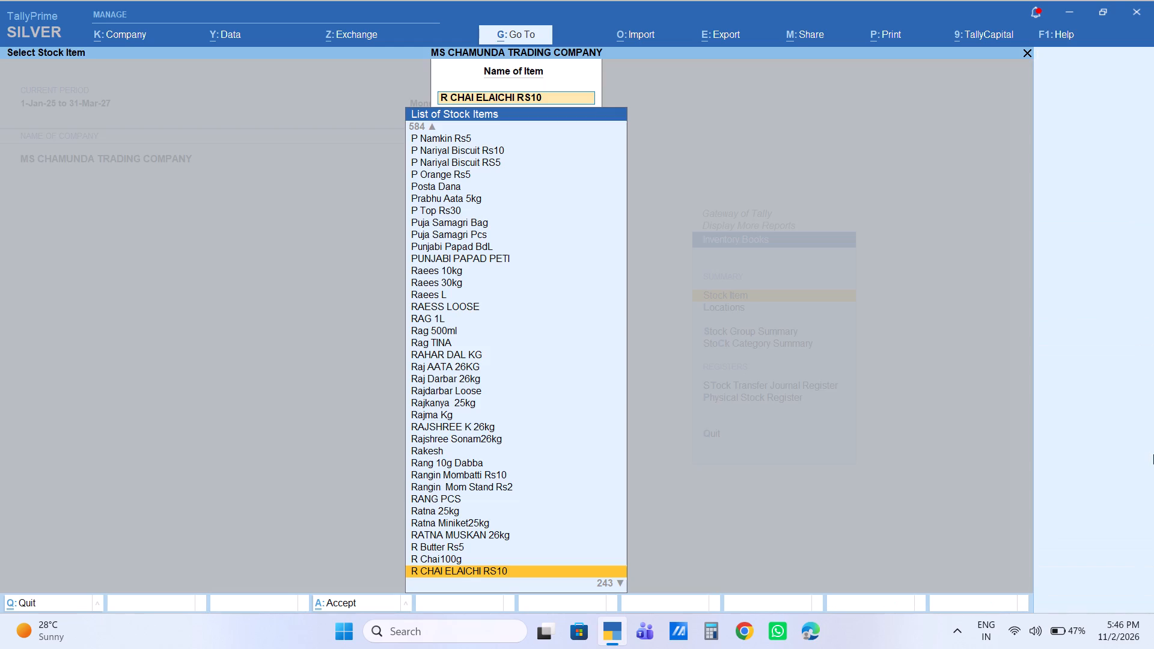
Examine the monthly stock summary of R Chai Elaichi Rs20 and its October purchase and sales vouchers.
{"action": "key", "text": "Down"}
{"action": "key", "text": "Return"}
{"action": "key", "text": "Up"}
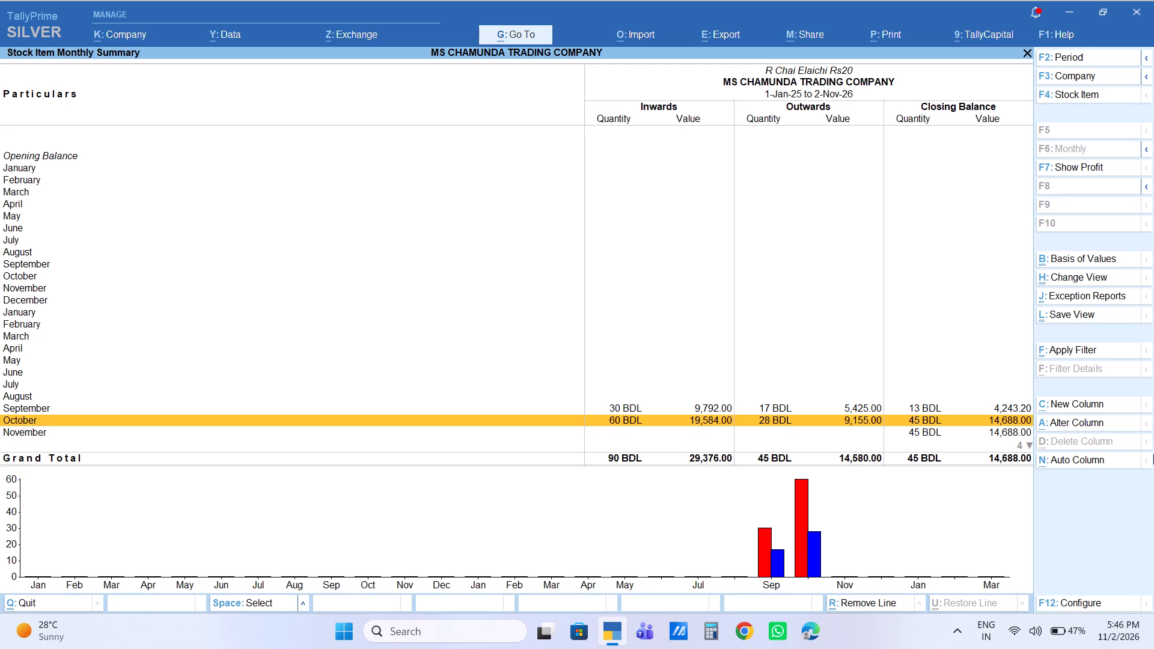
{"action": "key", "text": "Down"}
{"action": "key", "text": "Up"}
{"action": "key", "text": "Return"}
{"action": "key", "text": "Down"}
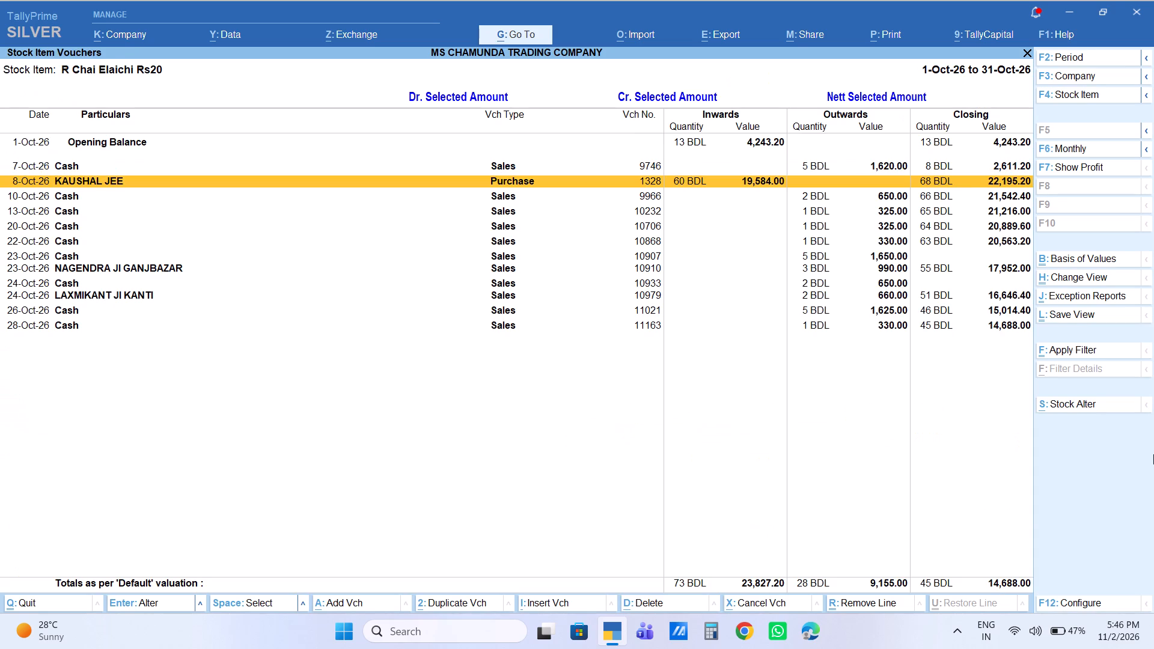
{"action": "key", "text": "Escape"}
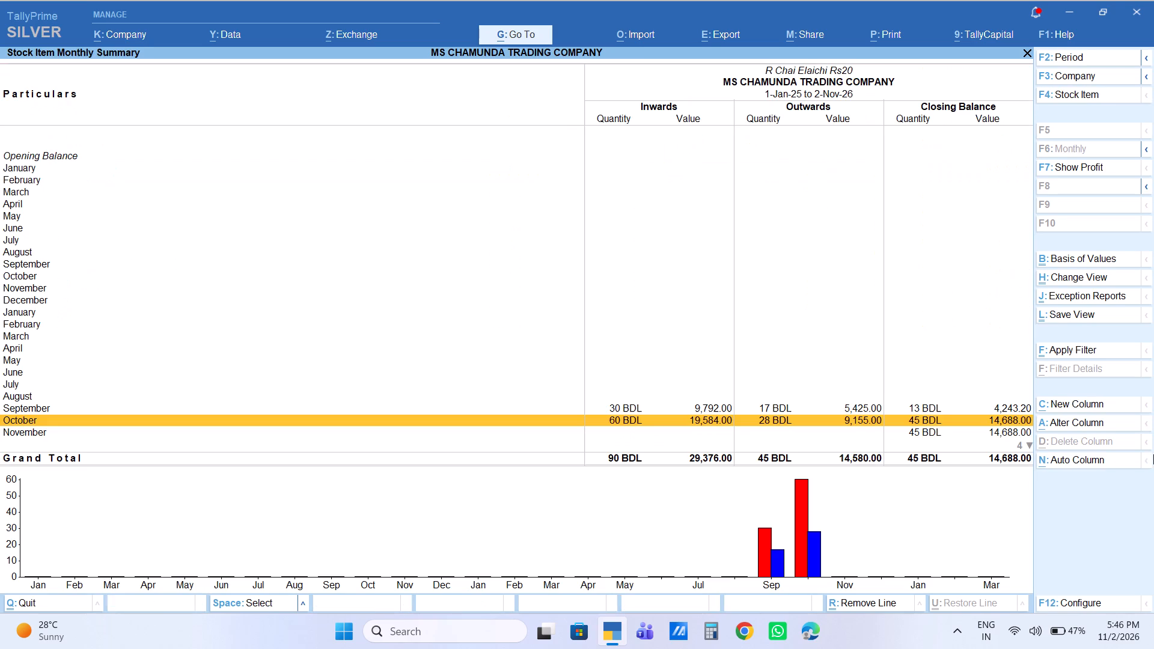
{"action": "key", "text": "Down"}
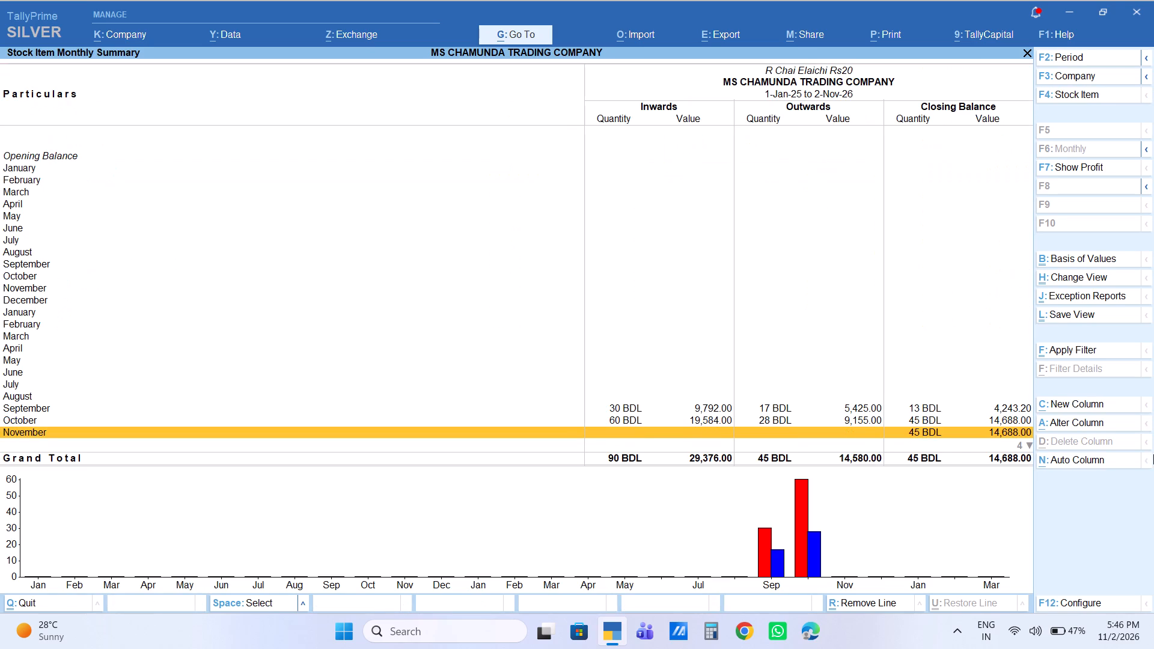
{"action": "key", "text": "Up"}
{"action": "key", "text": "Return"}
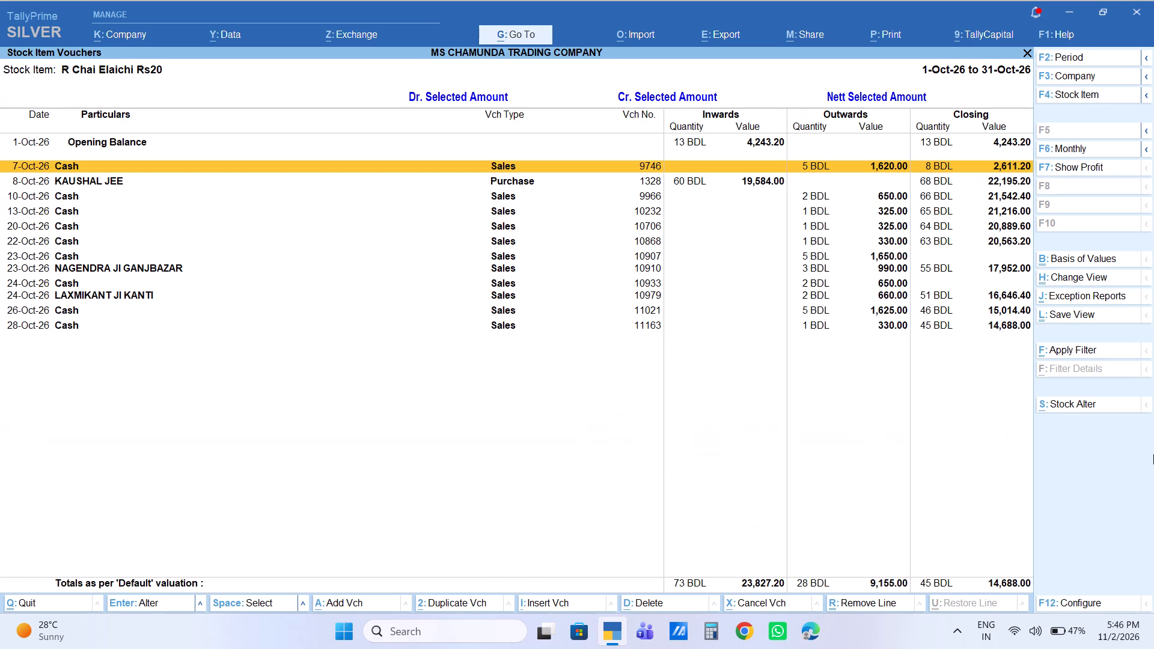
{"action": "key", "text": "Down"}
{"action": "key", "text": "Down"}
{"action": "key", "text": "Down"}
{"action": "key", "text": "Down"}
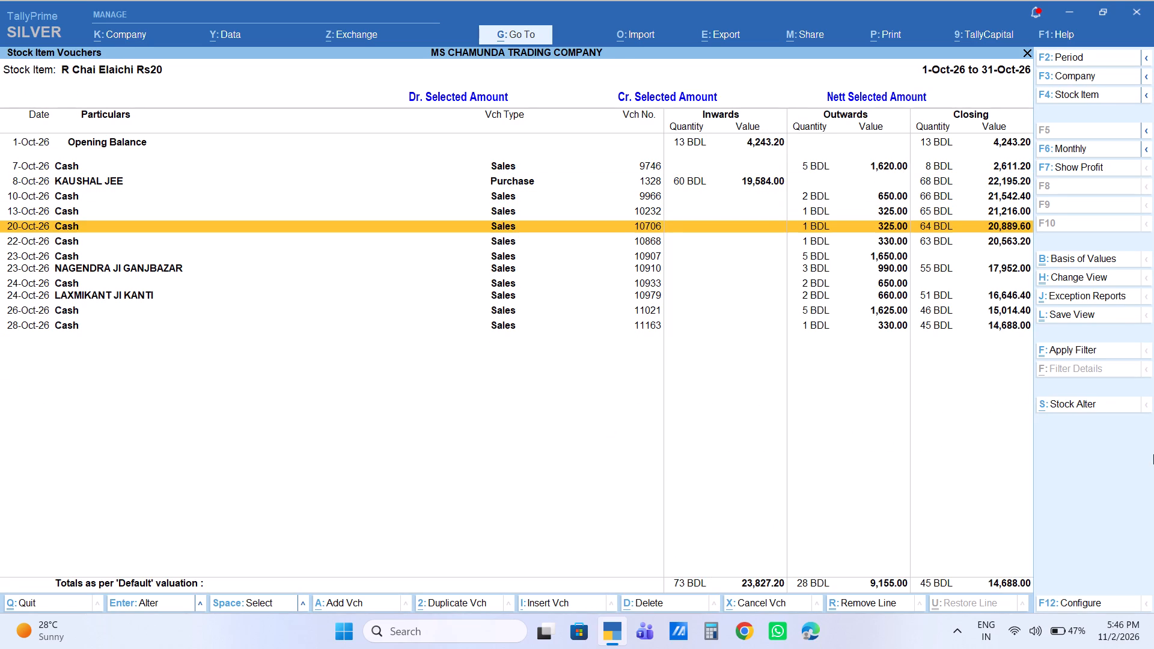
{"action": "key", "text": "Down"}
{"action": "key", "text": "Down"}
{"action": "key", "text": "Down"}
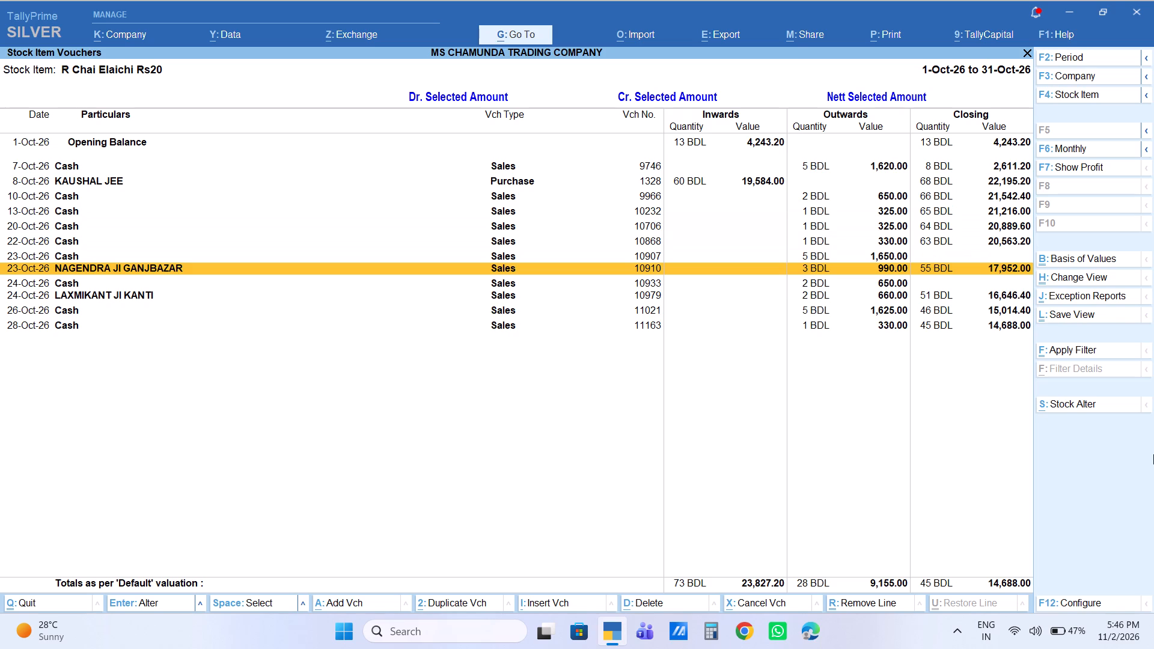
{"action": "key", "text": "Down"}
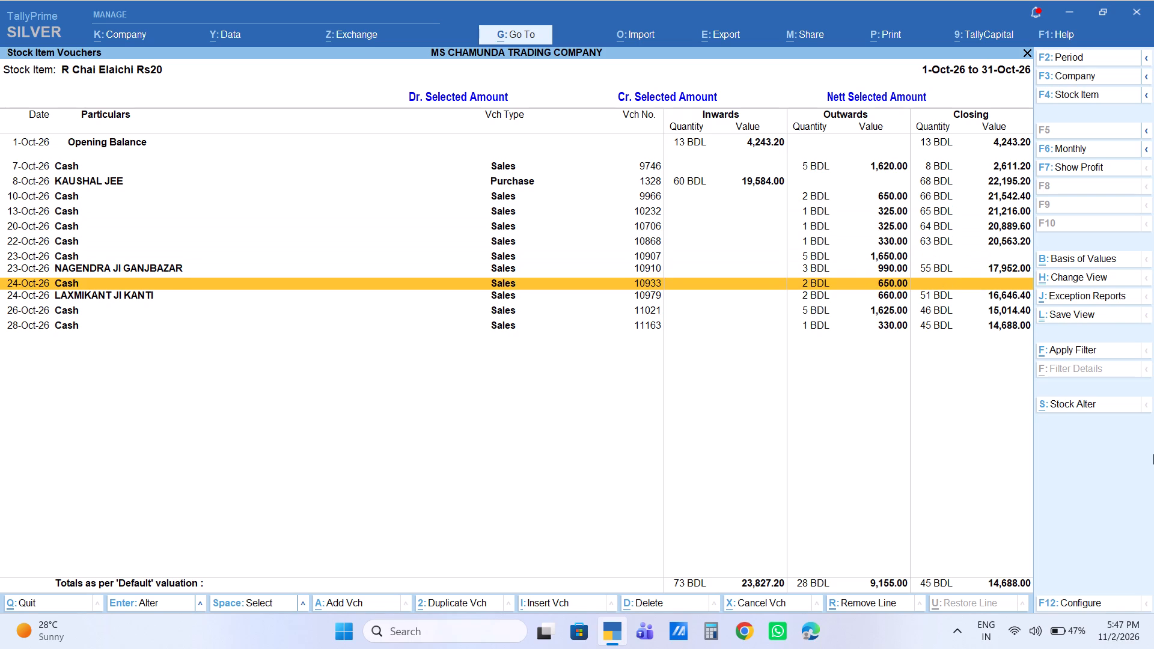
{"action": "key", "text": "Escape"}
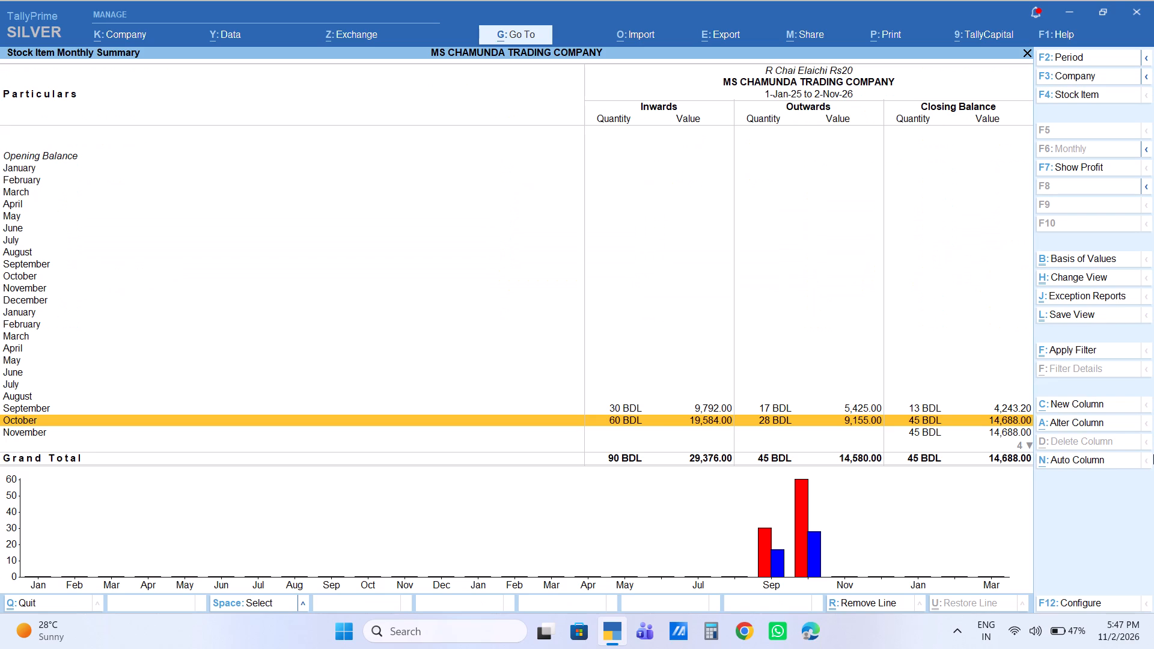
{"action": "key", "text": "Escape"}
Examine the monthly stock summary of R Chai Rs10 and its October purchase and sales vouchers.
{"action": "key", "text": "Down"}
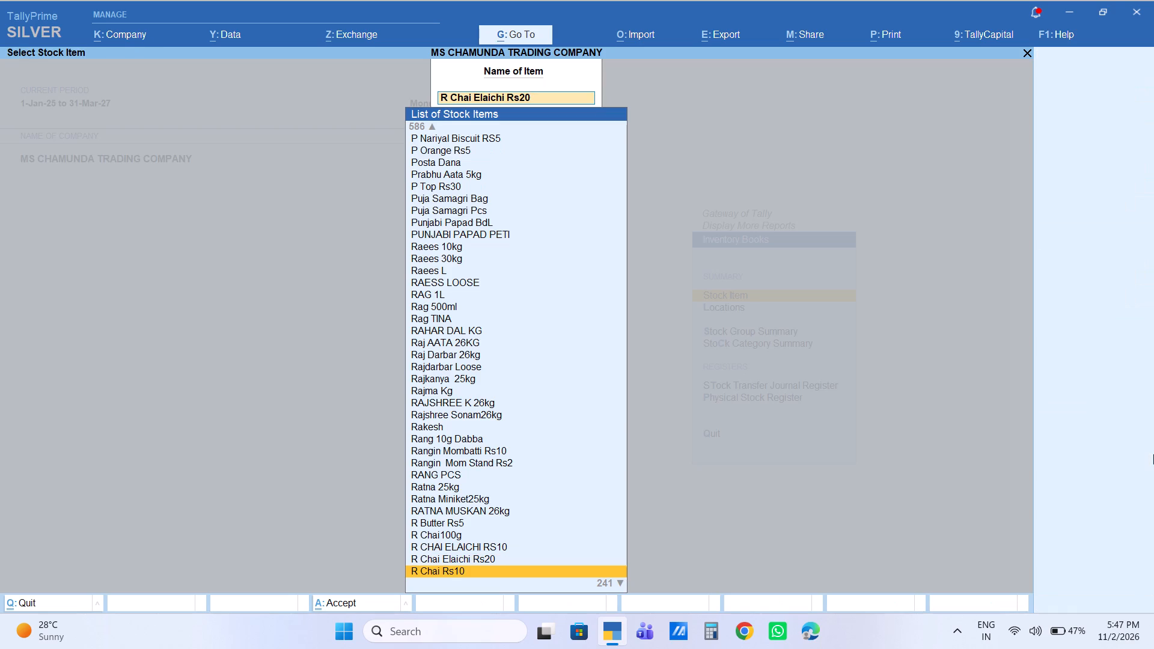
{"action": "key", "text": "Return"}
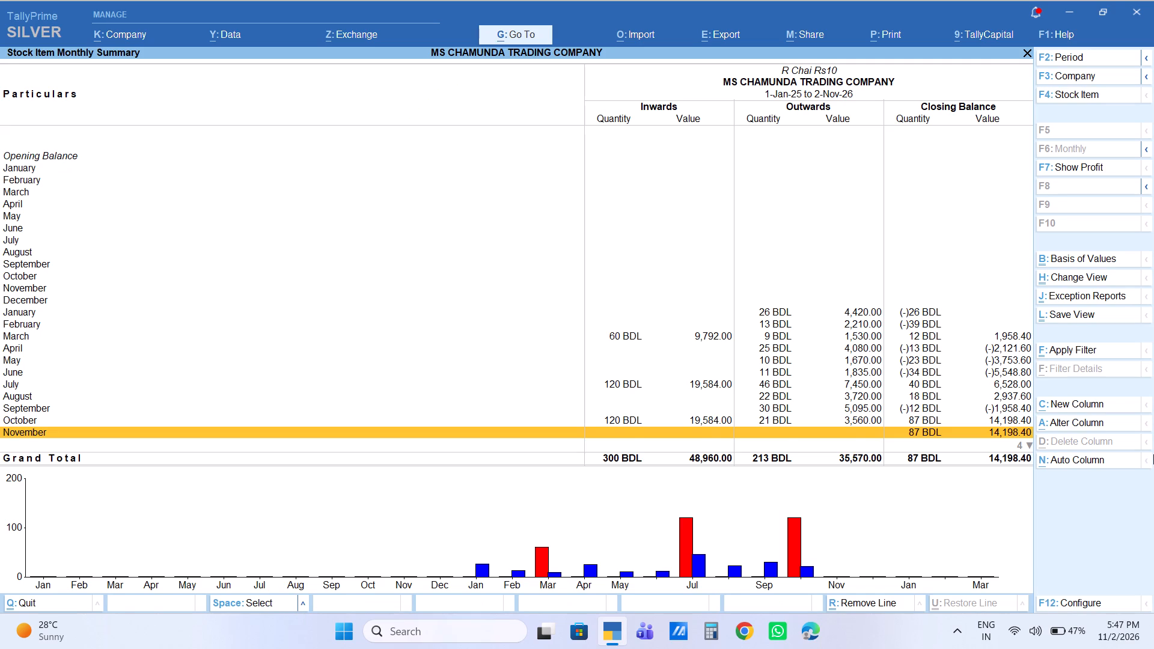
{"action": "key", "text": "Up"}
{"action": "key", "text": "Return"}
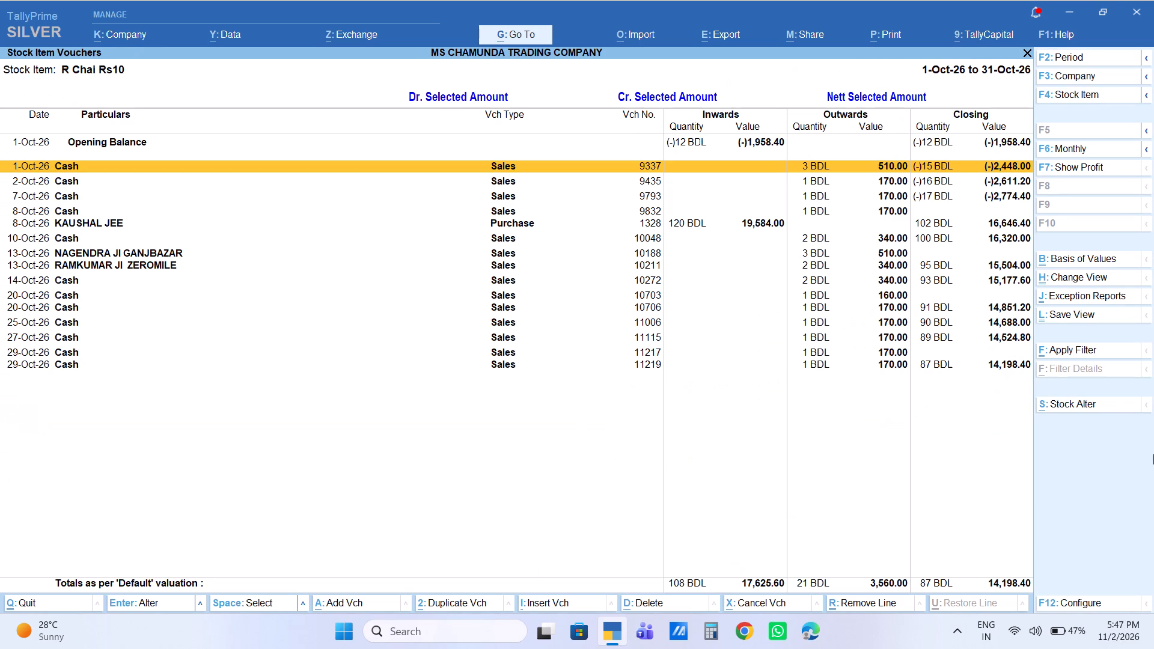
{"action": "key", "text": "Down"}
{"action": "key", "text": "Down"}
{"action": "key", "text": "Down"}
{"action": "key", "text": "Down"}
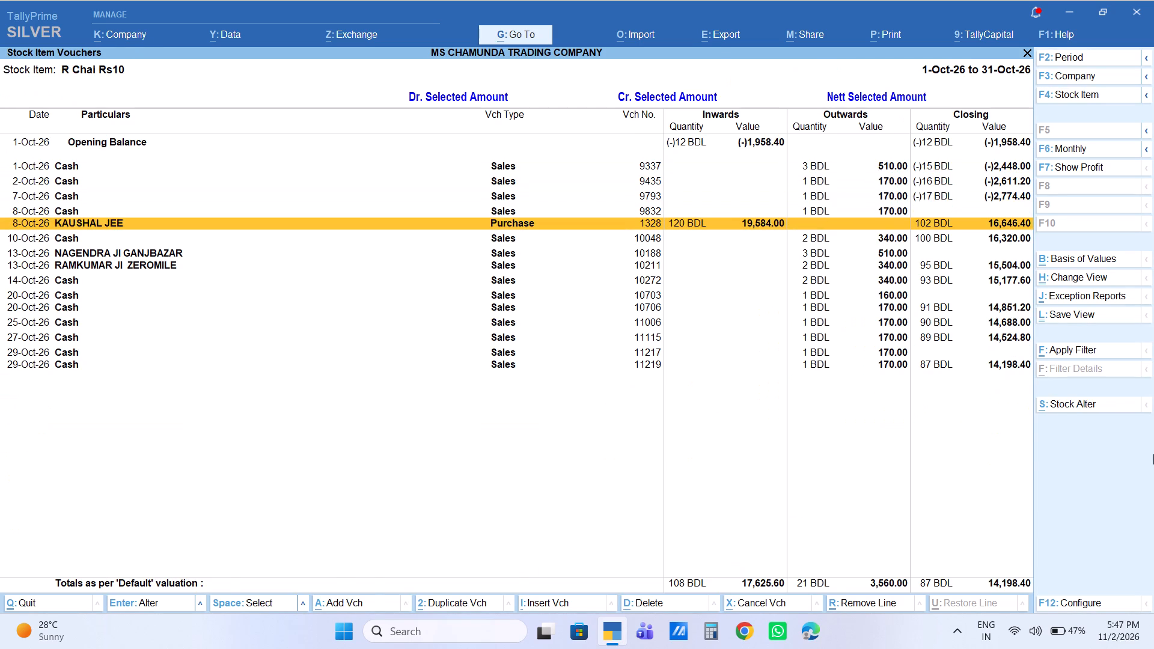
{"action": "key", "text": "Escape"}
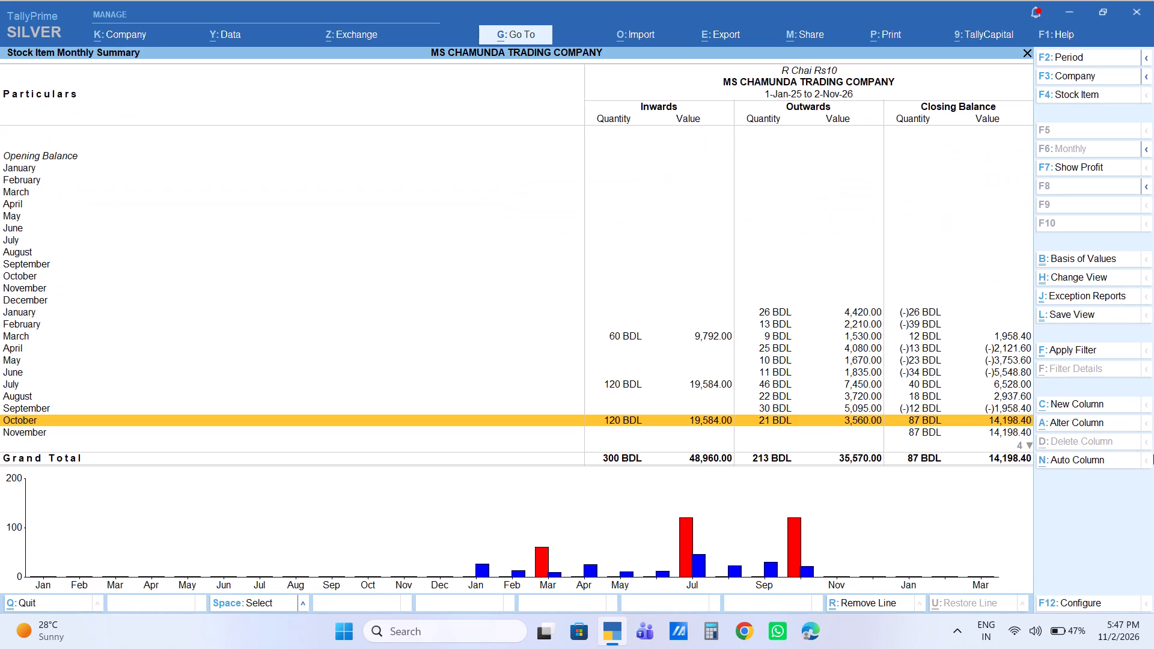
{"action": "key", "text": "Escape"}
{"action": "key", "text": "Return"}
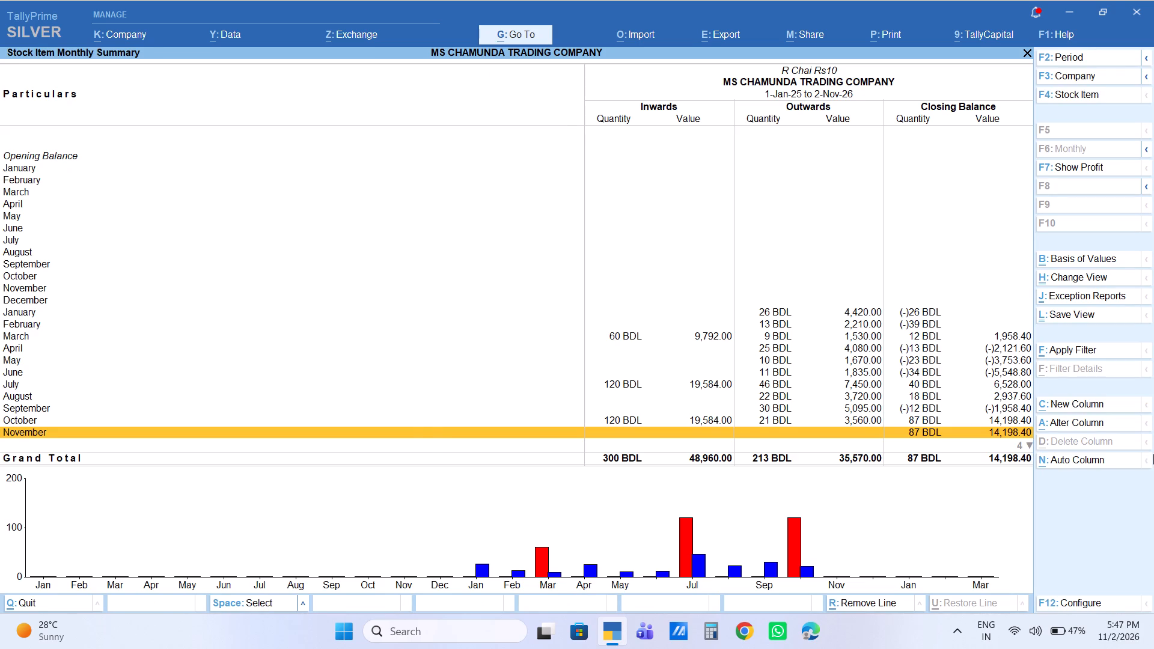
{"action": "key", "text": "Escape"}
Examine the monthly stock summary of R Chai Rs20 and leave the inventory books.
{"action": "key", "text": "Down"}
{"action": "key", "text": "Return"}
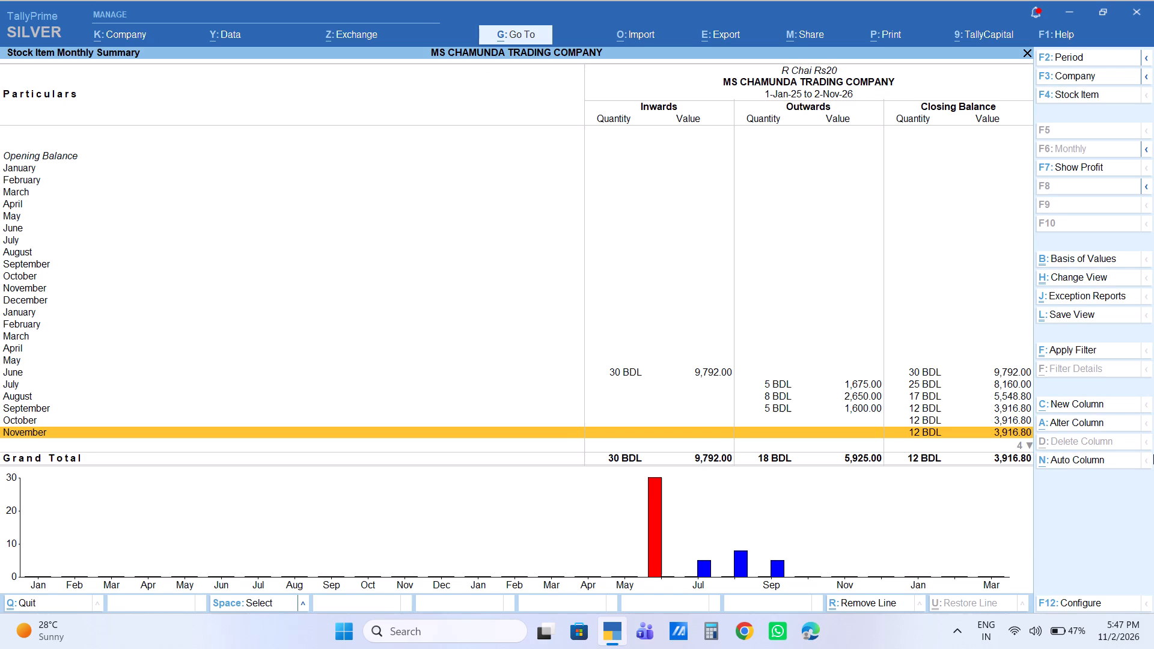
{"action": "key", "text": "Escape"}
{"action": "key", "text": "Escape"}
{"action": "key", "text": "Escape"}
{"action": "key", "text": "Escape"}
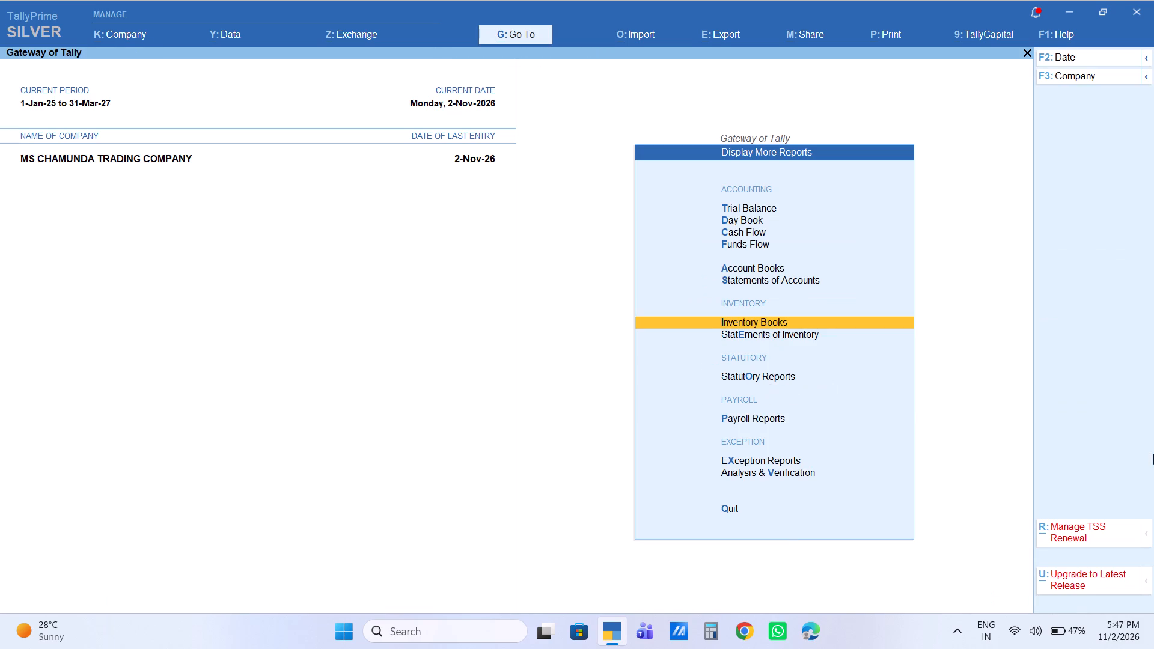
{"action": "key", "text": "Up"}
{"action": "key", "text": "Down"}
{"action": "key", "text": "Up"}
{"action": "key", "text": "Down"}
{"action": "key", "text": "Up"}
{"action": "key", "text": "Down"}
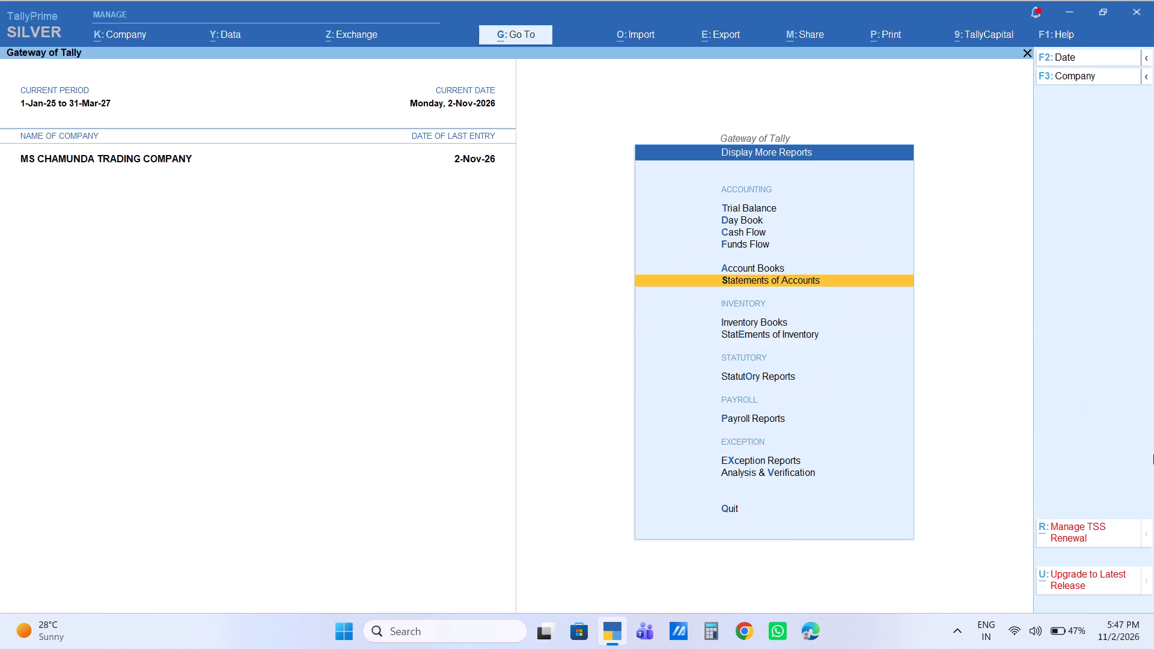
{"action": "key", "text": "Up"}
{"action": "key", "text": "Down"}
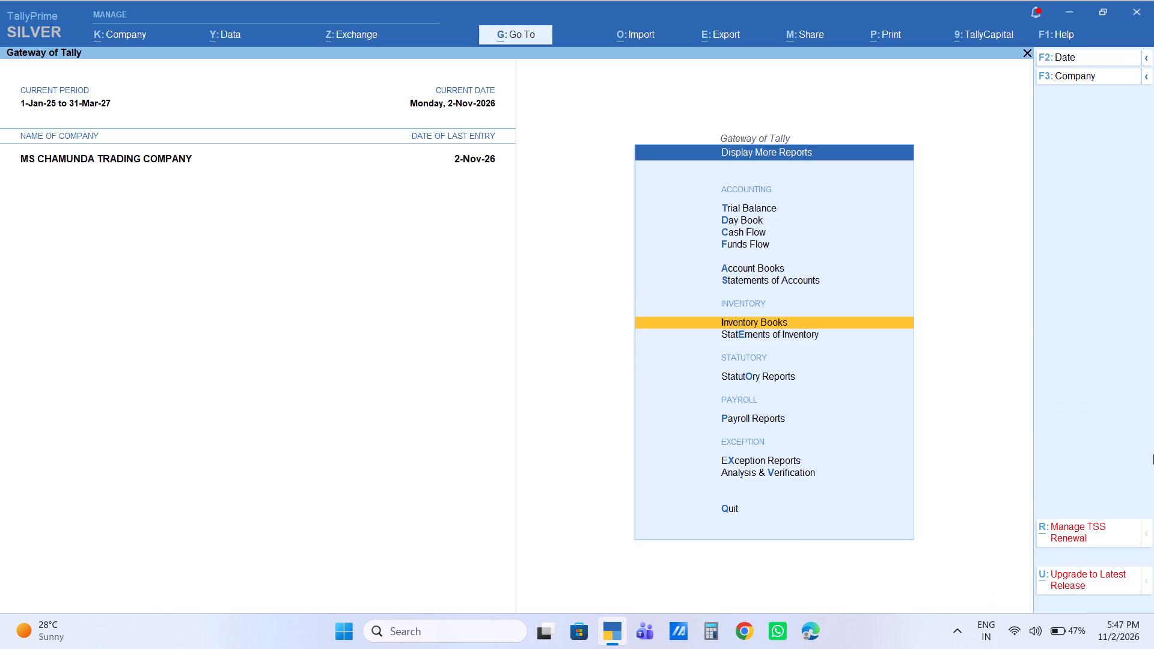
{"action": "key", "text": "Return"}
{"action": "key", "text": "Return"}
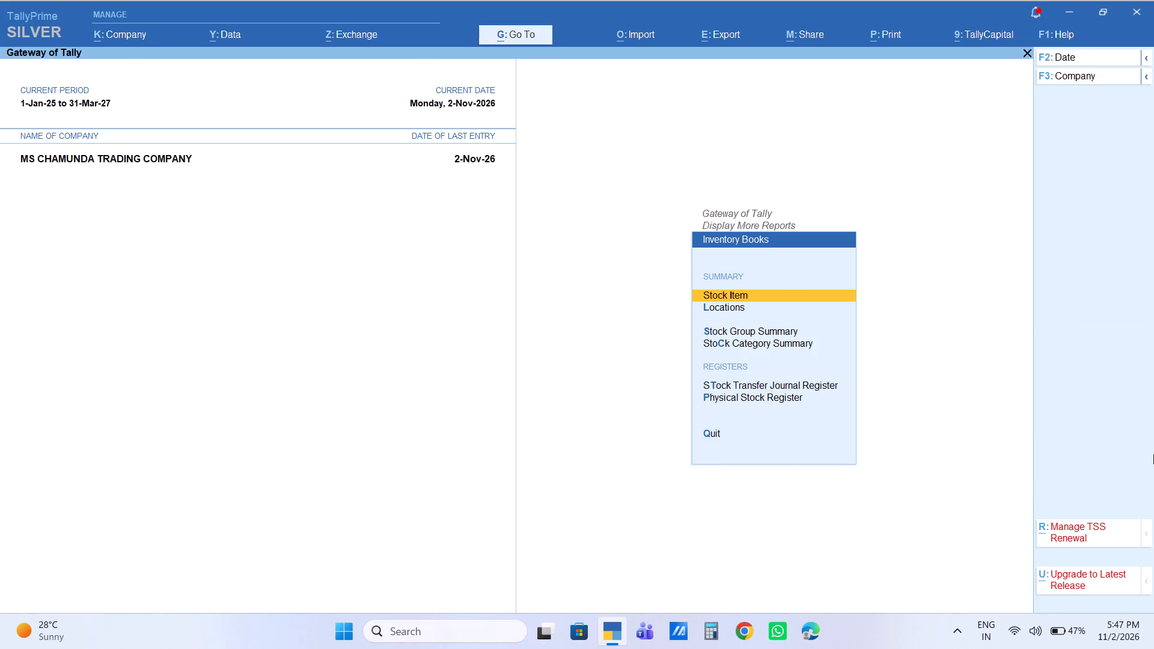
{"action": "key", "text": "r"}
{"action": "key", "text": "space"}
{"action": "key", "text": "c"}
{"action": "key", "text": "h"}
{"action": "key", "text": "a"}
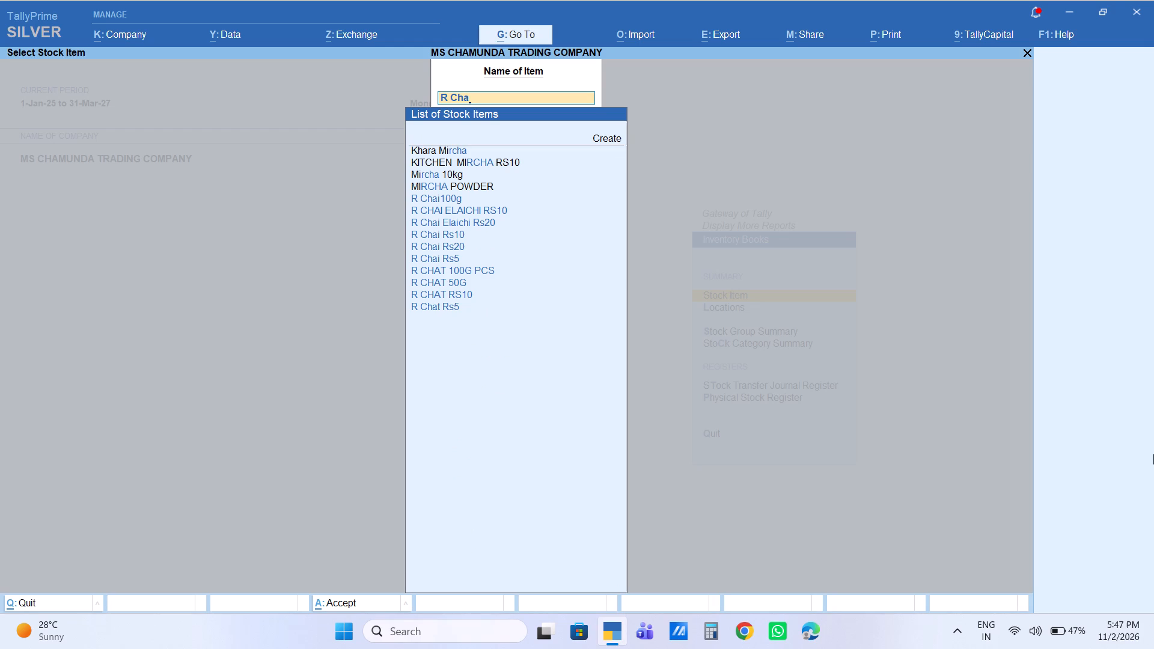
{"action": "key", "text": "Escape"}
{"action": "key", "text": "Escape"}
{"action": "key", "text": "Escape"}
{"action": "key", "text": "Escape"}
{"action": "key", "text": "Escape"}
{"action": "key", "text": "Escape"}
Open cash sales voucher No. 11447 of 2-Nov-26 from the Day Book for alteration.
{"action": "key", "text": "Down"}
{"action": "key", "text": "Down"}
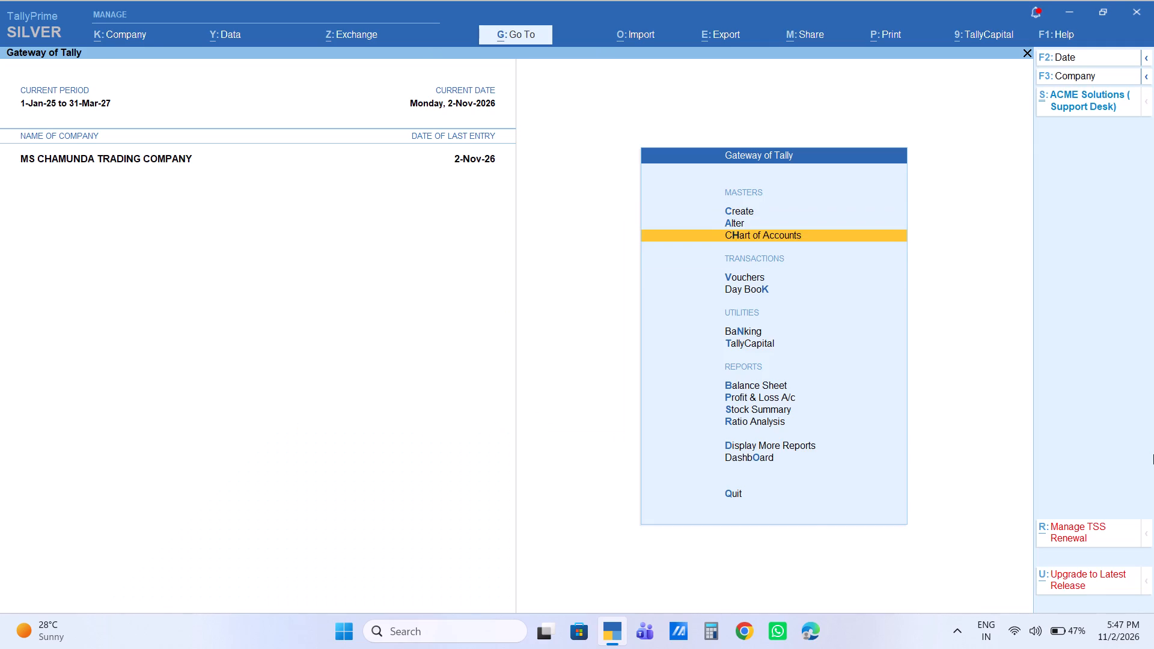
{"action": "key", "text": "Down"}
{"action": "key", "text": "Down"}
{"action": "key", "text": "Return"}
{"action": "key", "text": "Down"}
{"action": "key", "text": "Down"}
{"action": "key", "text": "Down"}
{"action": "key", "text": "Down"}
{"action": "key", "text": "Down"}
{"action": "key", "text": "Down"}
{"action": "key", "text": "Down"}
{"action": "key", "text": "Down"}
{"action": "key", "text": "Down"}
{"action": "key", "text": "Down"}
{"action": "key", "text": "Down"}
{"action": "key", "text": "Down"}
{"action": "key", "text": "Down"}
{"action": "key", "text": "Down"}
{"action": "key", "text": "Down"}
{"action": "key", "text": "Down"}
{"action": "key", "text": "Down"}
{"action": "key", "text": "Down"}
{"action": "key", "text": "Down"}
{"action": "key", "text": "Down"}
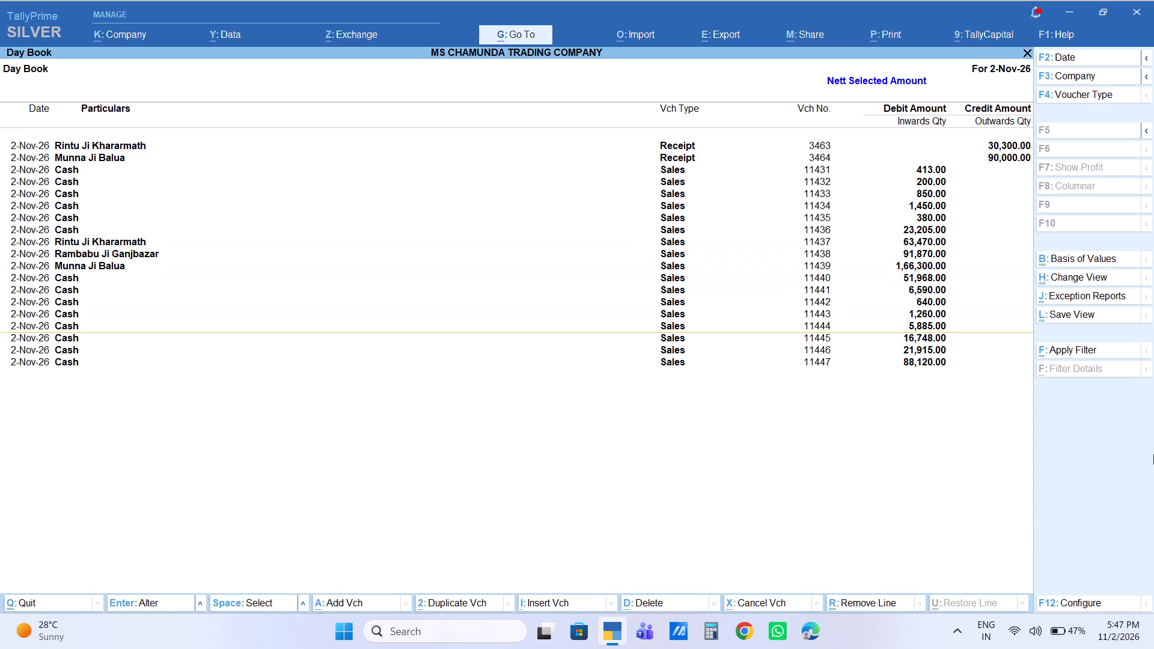
{"action": "key", "text": "Return"}
Pass through the header and party details of voucher No. 11447 unchanged to reach its item list.
{"action": "key", "text": "Return"}
{"action": "key", "text": "Return"}
{"action": "key", "text": "Return"}
{"action": "key", "text": "Return"}
{"action": "key", "text": "Return"}
{"action": "key", "text": "Return"}
{"action": "key", "text": "Return"}
{"action": "key", "text": "Return"}
{"action": "key", "text": "Return"}
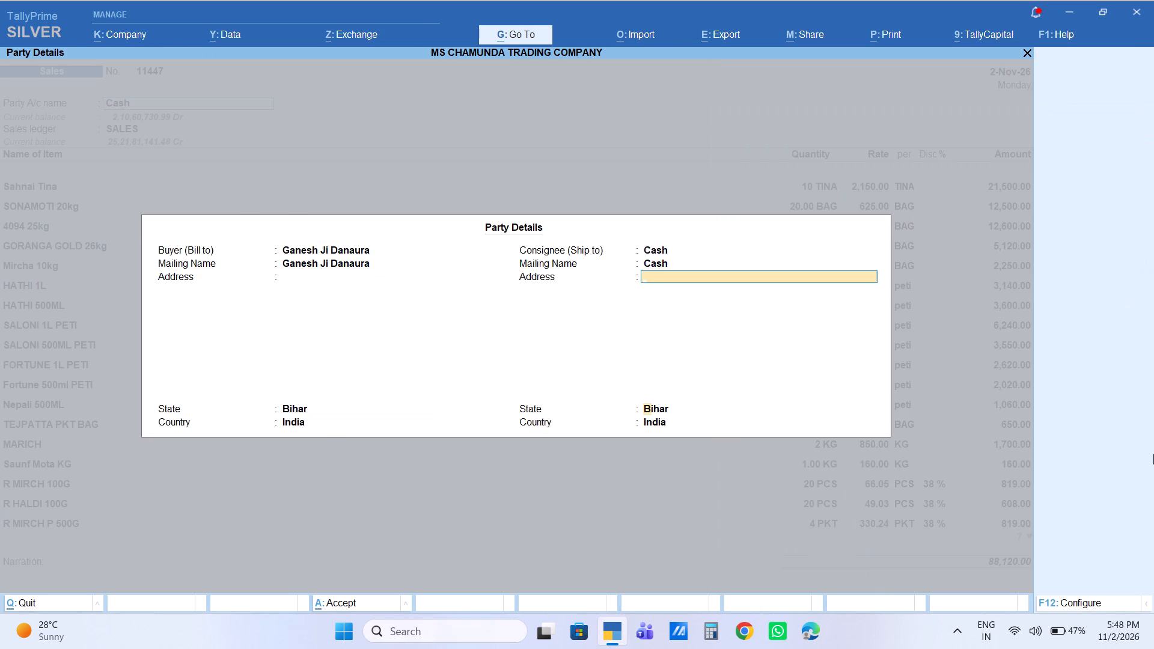
{"action": "key", "text": "Return"}
{"action": "key", "text": "Return"}
{"action": "key", "text": "Return"}
{"action": "key", "text": "Return"}
{"action": "key", "text": "Return"}
Add LAUNG RS5 at the end of the item list with quantity 2 BDL at a rate of 120.00.
{"action": "key", "text": "Down"}
{"action": "key", "text": "Down"}
{"action": "key", "text": "Down"}
{"action": "key", "text": "Down"}
{"action": "key", "text": "Down"}
{"action": "key", "text": "Down"}
{"action": "key", "text": "Down"}
{"action": "key", "text": "Down"}
{"action": "key", "text": "Down"}
{"action": "key", "text": "Down"}
{"action": "key", "text": "Down"}
{"action": "key", "text": "Down"}
{"action": "key", "text": "Down"}
{"action": "key", "text": "Down"}
{"action": "key", "text": "Down"}
{"action": "key", "text": "Down"}
{"action": "key", "text": "Down"}
{"action": "key", "text": "Down"}
{"action": "key", "text": "Down"}
{"action": "key", "text": "Down"}
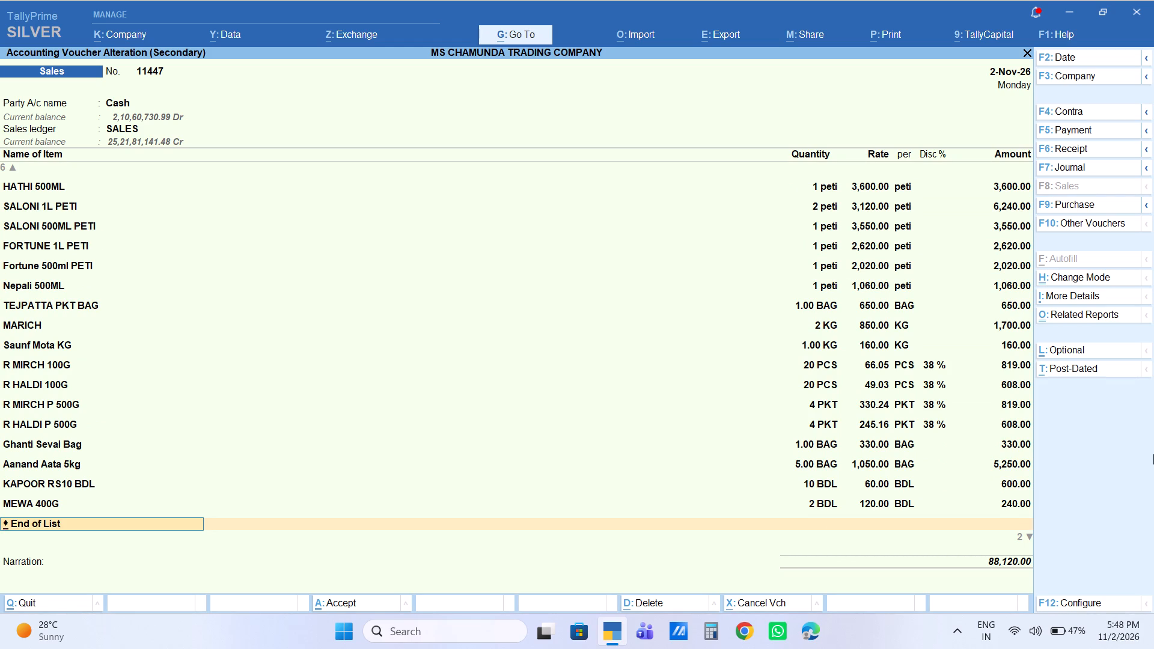
{"action": "key", "text": "l"}
{"action": "key", "text": "a"}
{"action": "key", "text": "u"}
{"action": "key", "text": "n"}
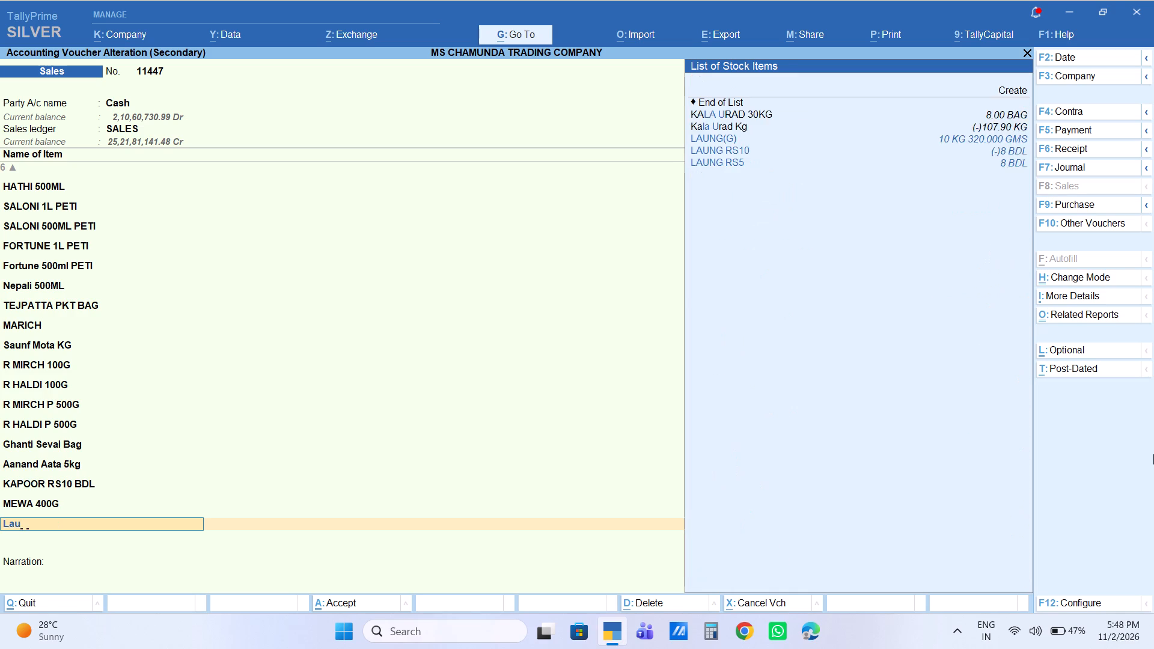
{"action": "key", "text": "g"}
{"action": "key", "text": "Down"}
{"action": "key", "text": "Down"}
{"action": "key", "text": "Down"}
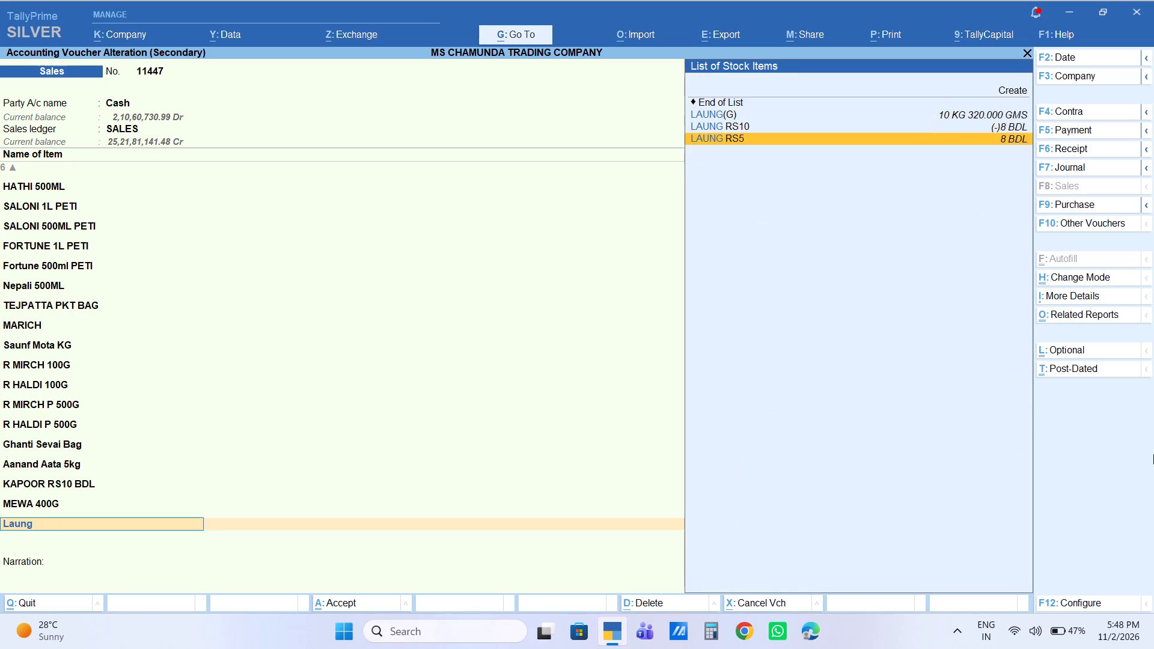
{"action": "key", "text": "Return"}
{"action": "key", "text": "2"}
{"action": "key", "text": "Return"}
{"action": "key", "text": "Return"}
{"action": "key", "text": "Return"}
{"action": "key", "text": "Return"}
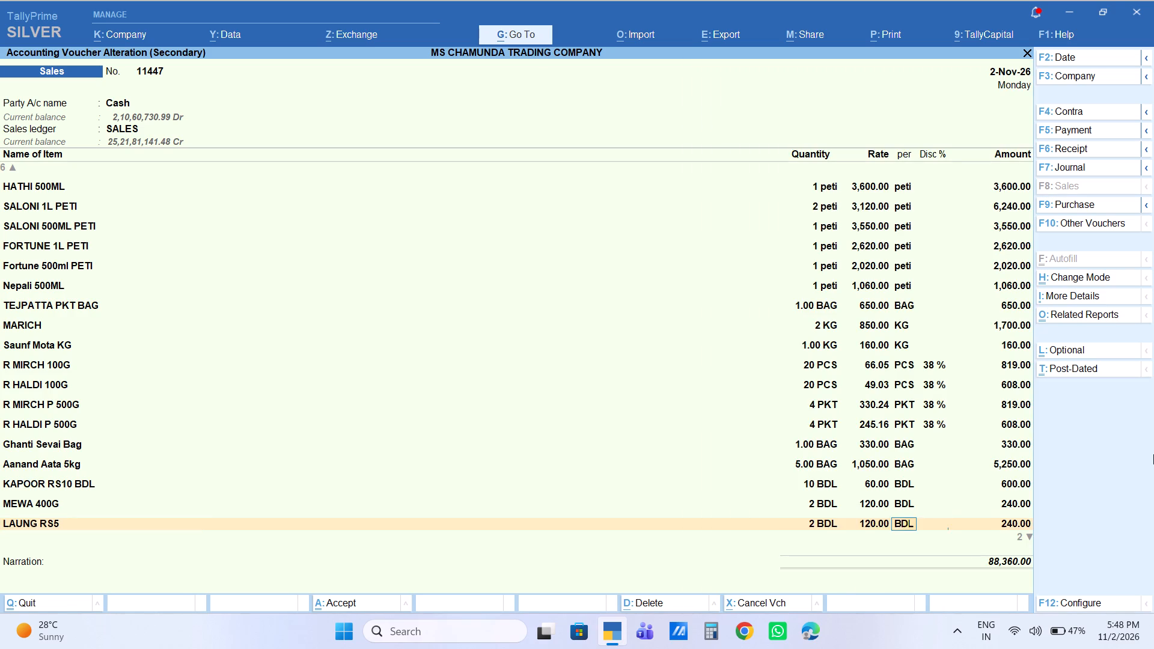
{"action": "key", "text": "Return"}
Add Mewa Rs10 as the next item with quantity 2 BDL at a rate of 160.00.
{"action": "key", "text": "m"}
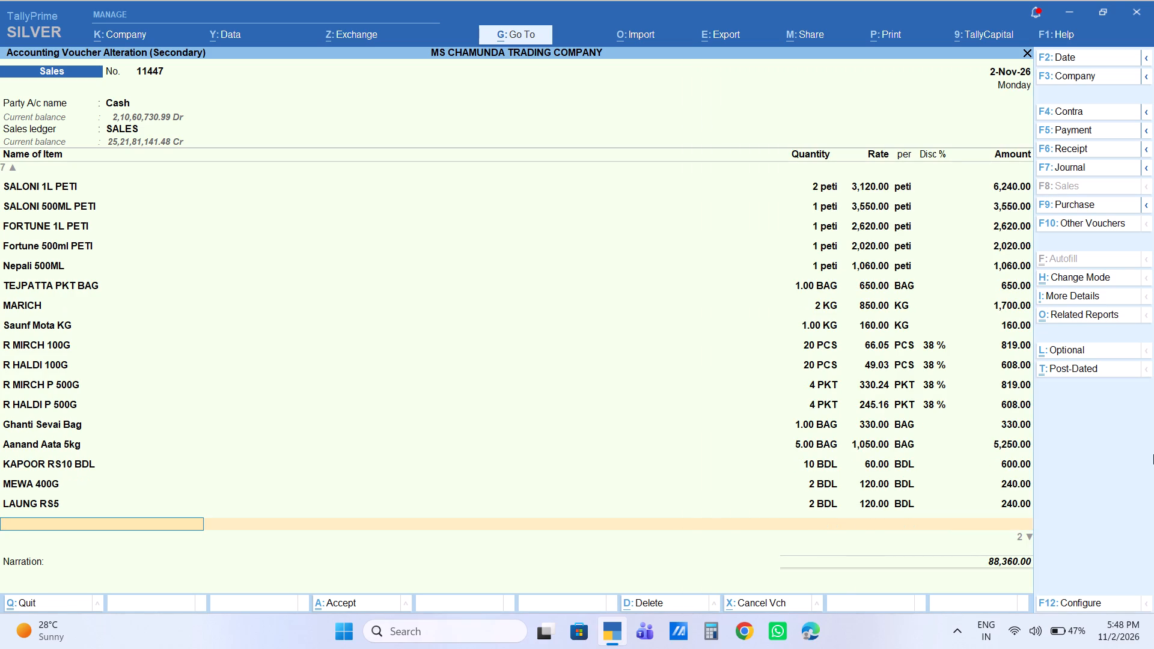
{"action": "key", "text": "e"}
{"action": "key", "text": "w"}
{"action": "key", "text": "a"}
{"action": "key", "text": "Down"}
{"action": "key", "text": "Down"}
{"action": "key", "text": "Down"}
{"action": "key", "text": "Down"}
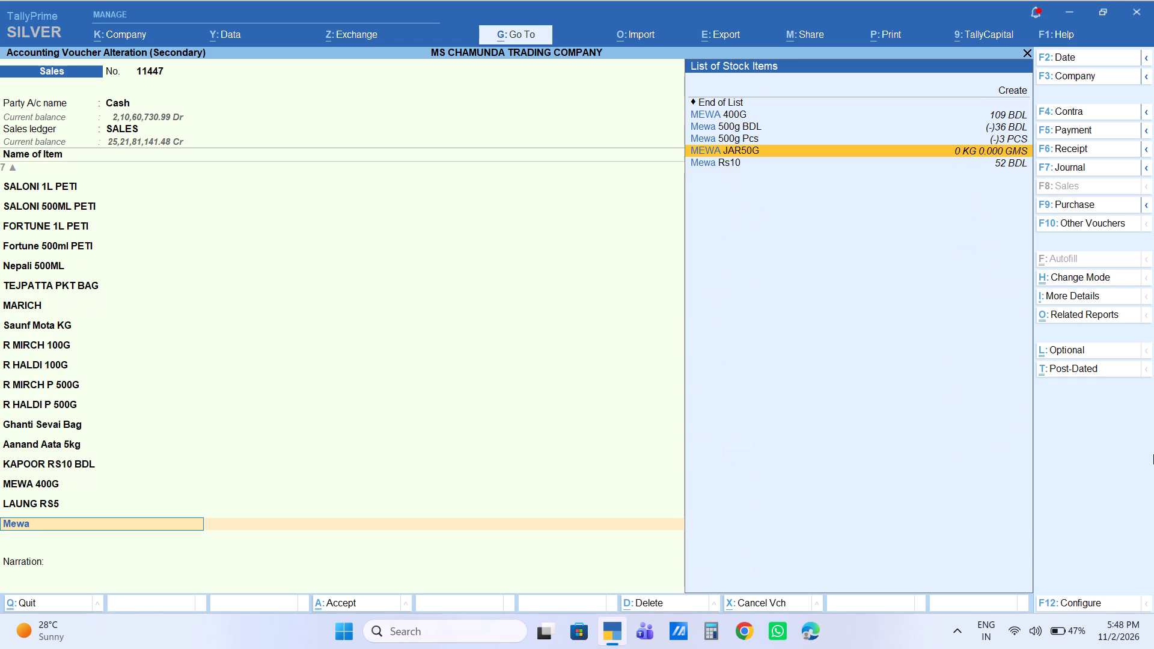
{"action": "key", "text": "Down"}
{"action": "key", "text": "Return"}
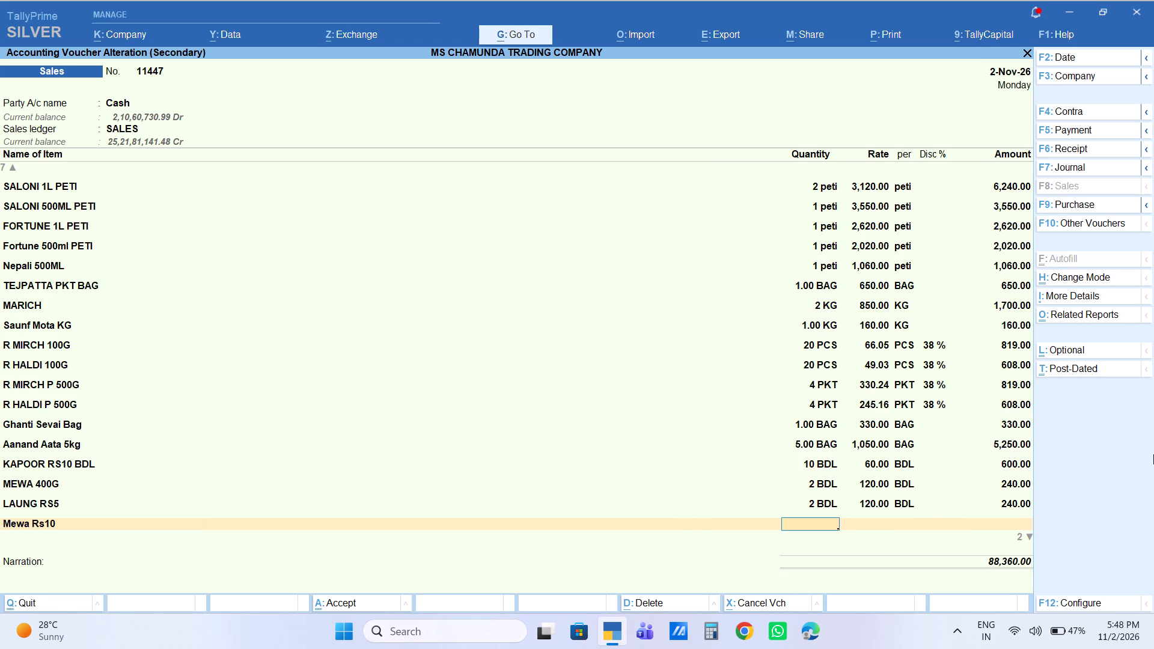
{"action": "key", "text": "2"}
{"action": "key", "text": "Return"}
{"action": "key", "text": "Return"}
{"action": "key", "text": "Return"}
{"action": "key", "text": "Return"}
{"action": "key", "text": "Return"}
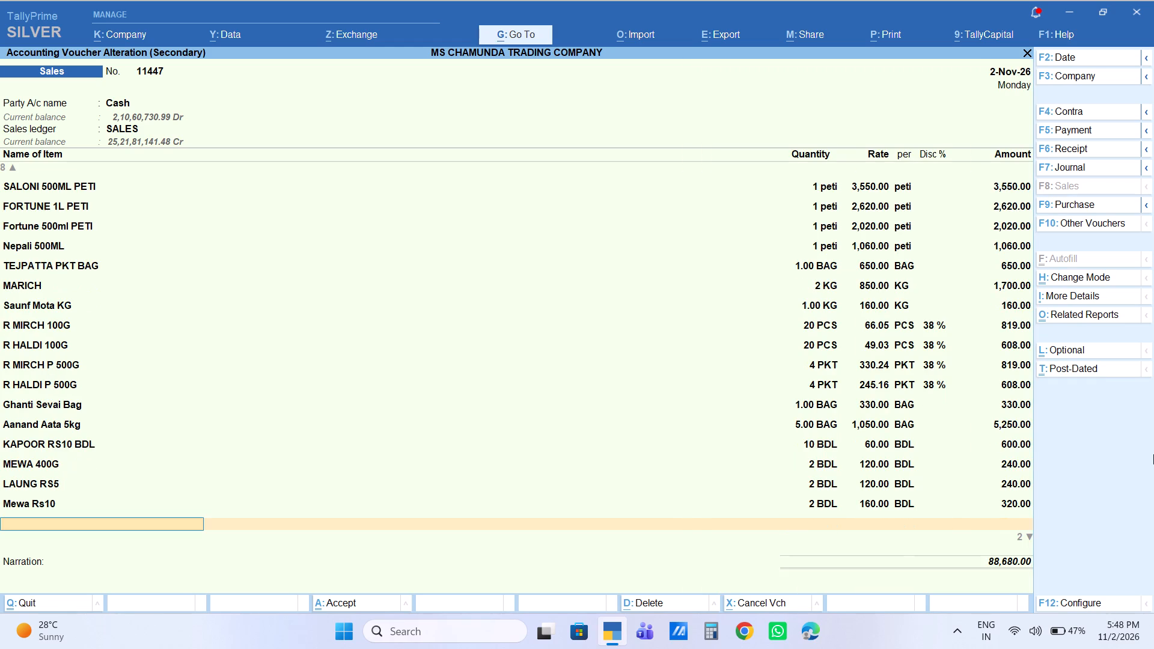
Add AADI KG as the next item with quantity 2.5 KG at a rate of 80.00.
{"action": "key", "text": "a"}
{"action": "key", "text": "a"}
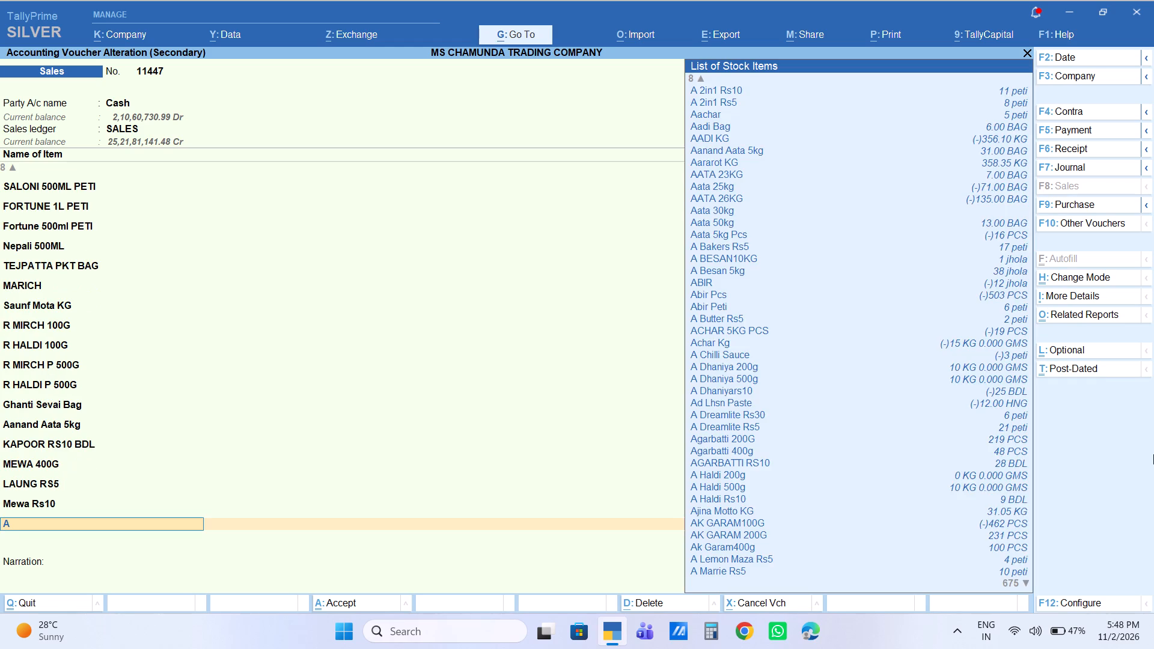
{"action": "key", "text": "d"}
{"action": "key", "text": "i"}
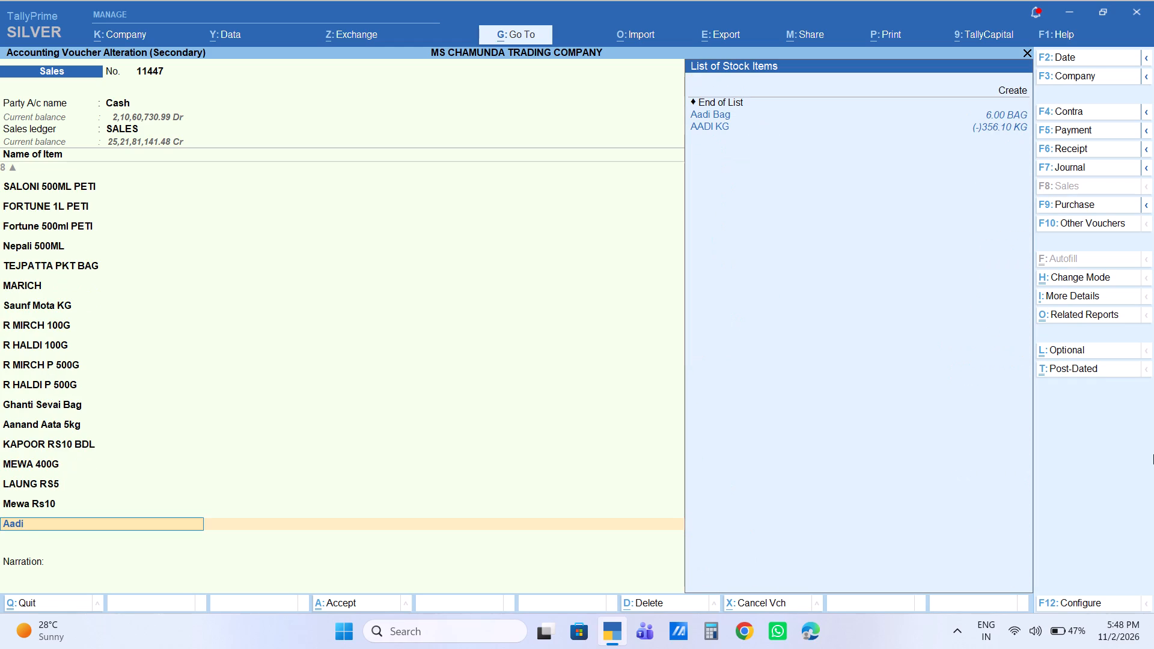
{"action": "key", "text": "Down"}
{"action": "key", "text": "Down"}
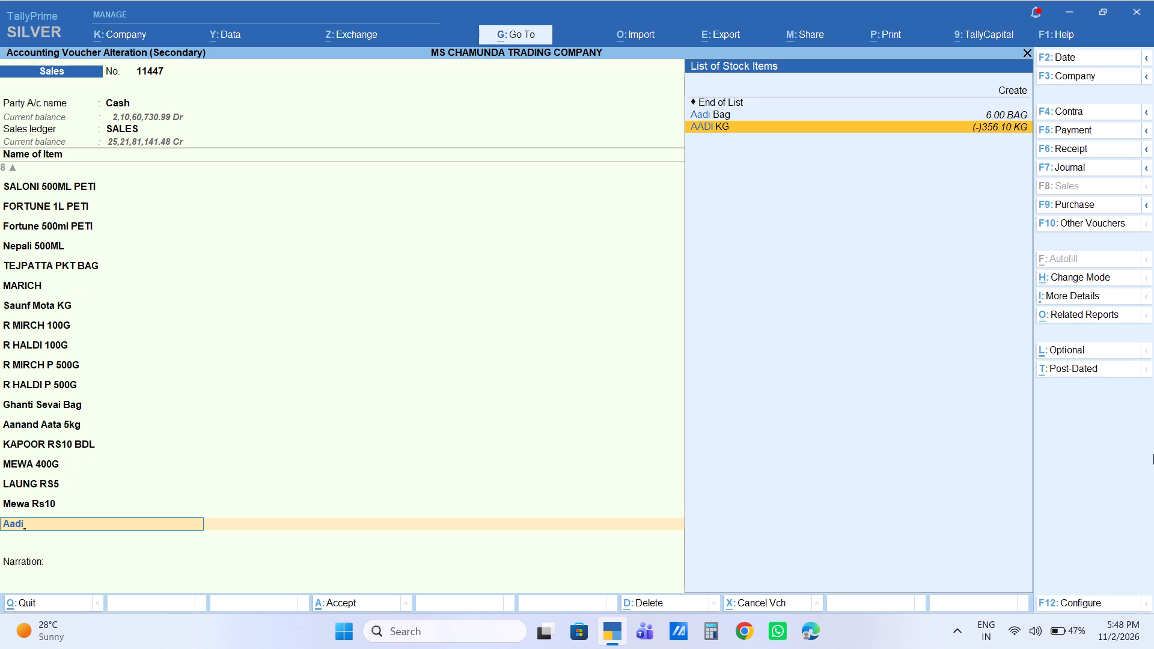
{"action": "key", "text": "Return"}
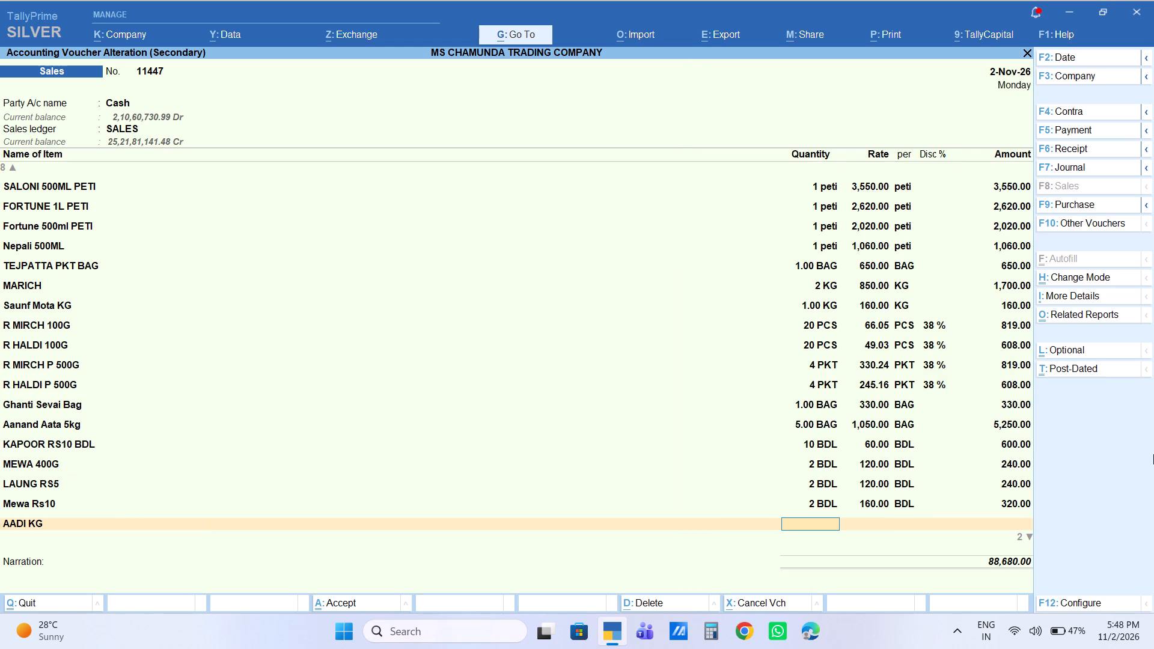
{"action": "key", "text": "2"}
{"action": "key", "text": "period"}
{"action": "key", "text": "5"}
{"action": "key", "text": "Return"}
{"action": "key", "text": "Return"}
{"action": "key", "text": "Return"}
{"action": "key", "text": "Return"}
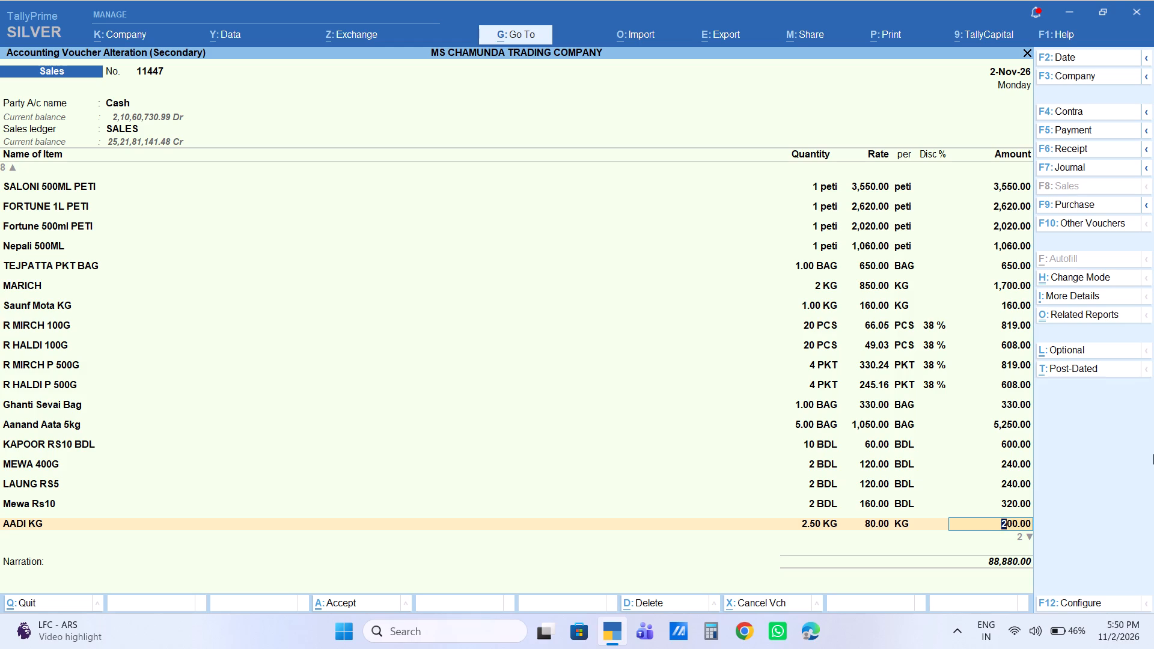
{"action": "key", "text": "Return"}
Add Sooji 50kg as the next item with quantity 1 BAG and an amount of 1,805.
{"action": "key", "text": "s"}
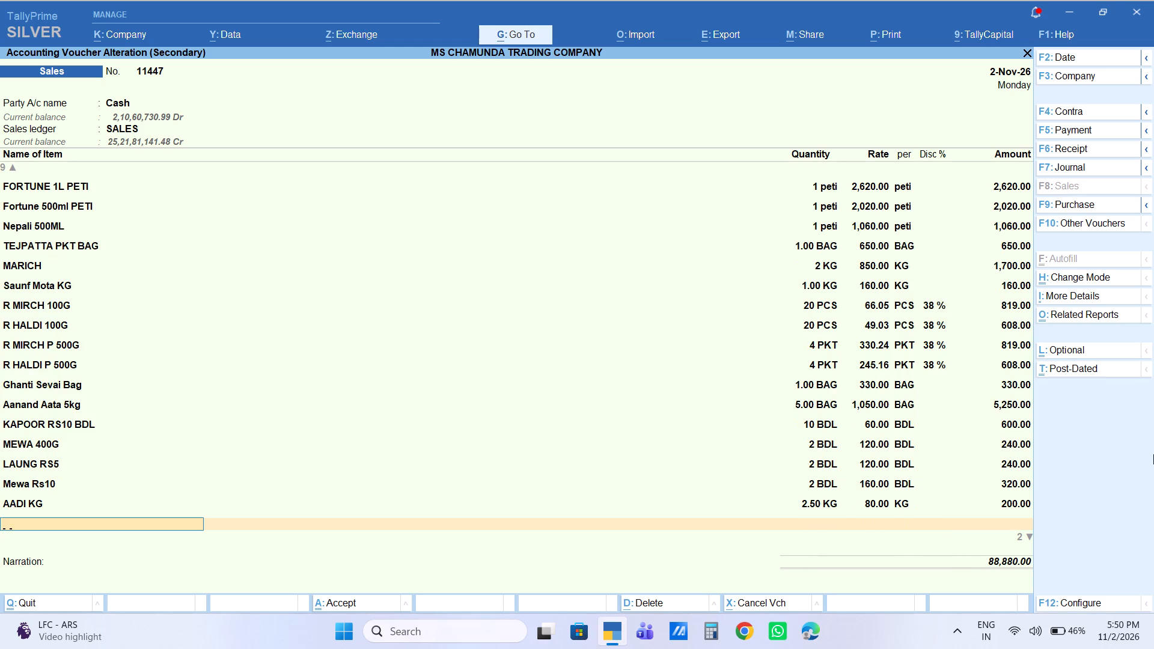
{"action": "key", "text": "o"}
{"action": "key", "text": "o"}
{"action": "key", "text": "j"}
{"action": "key", "text": "i"}
{"action": "key", "text": "Down"}
{"action": "key", "text": "Down"}
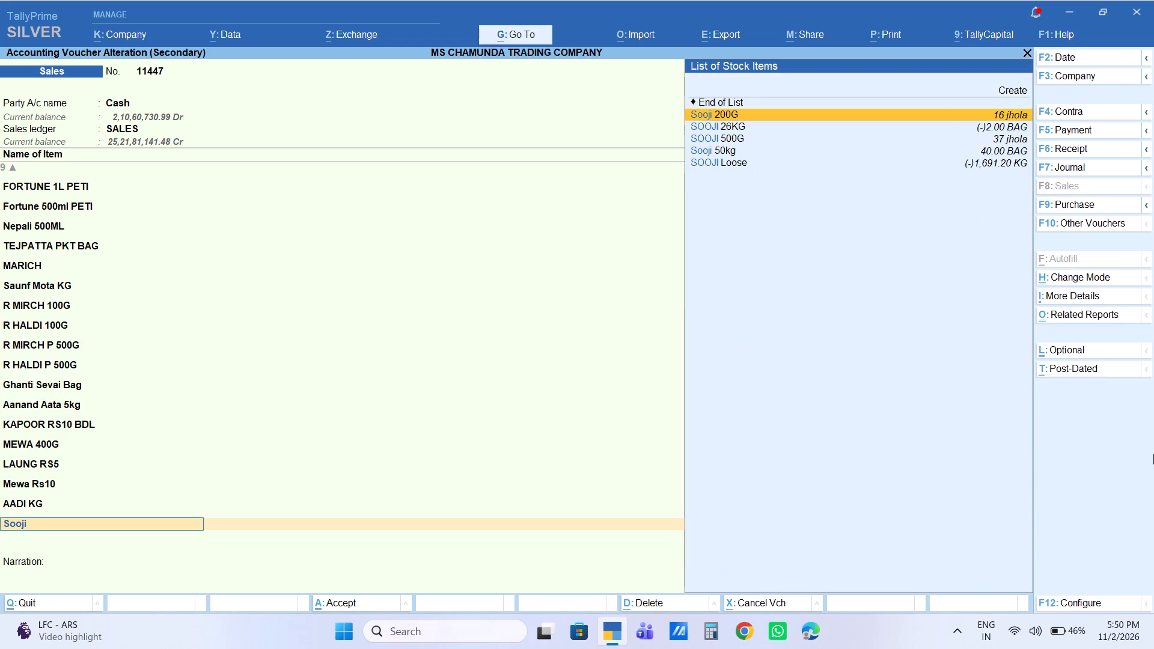
{"action": "key", "text": "Down"}
{"action": "key", "text": "Down"}
{"action": "key", "text": "Return"}
{"action": "key", "text": "1"}
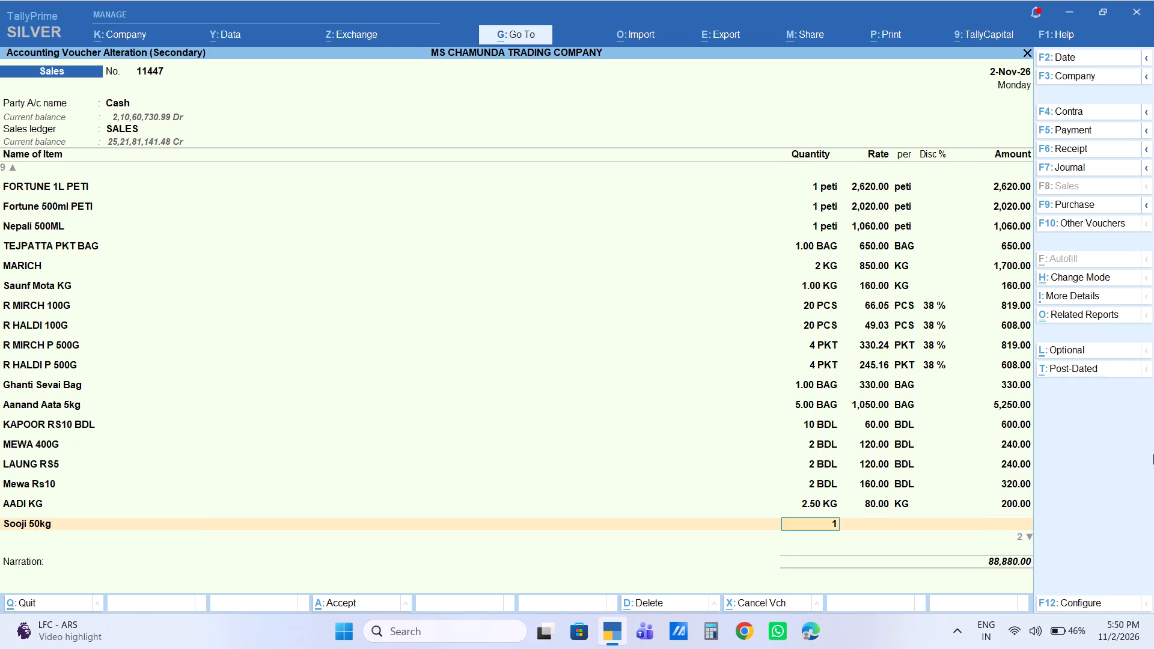
{"action": "key", "text": "Return"}
{"action": "key", "text": "Return"}
{"action": "key", "text": "Return"}
{"action": "key", "text": "Return"}
{"action": "key", "text": "1"}
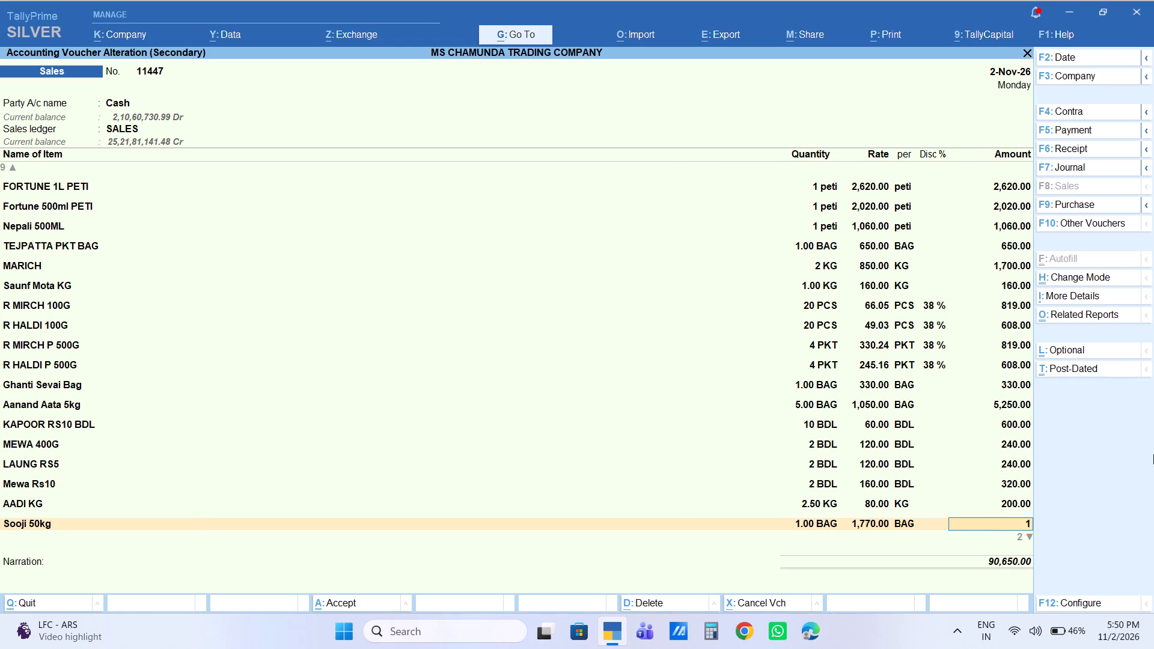
{"action": "key", "text": "8"}
{"action": "key", "text": "0"}
{"action": "key", "text": "5"}
{"action": "key", "text": "Return"}
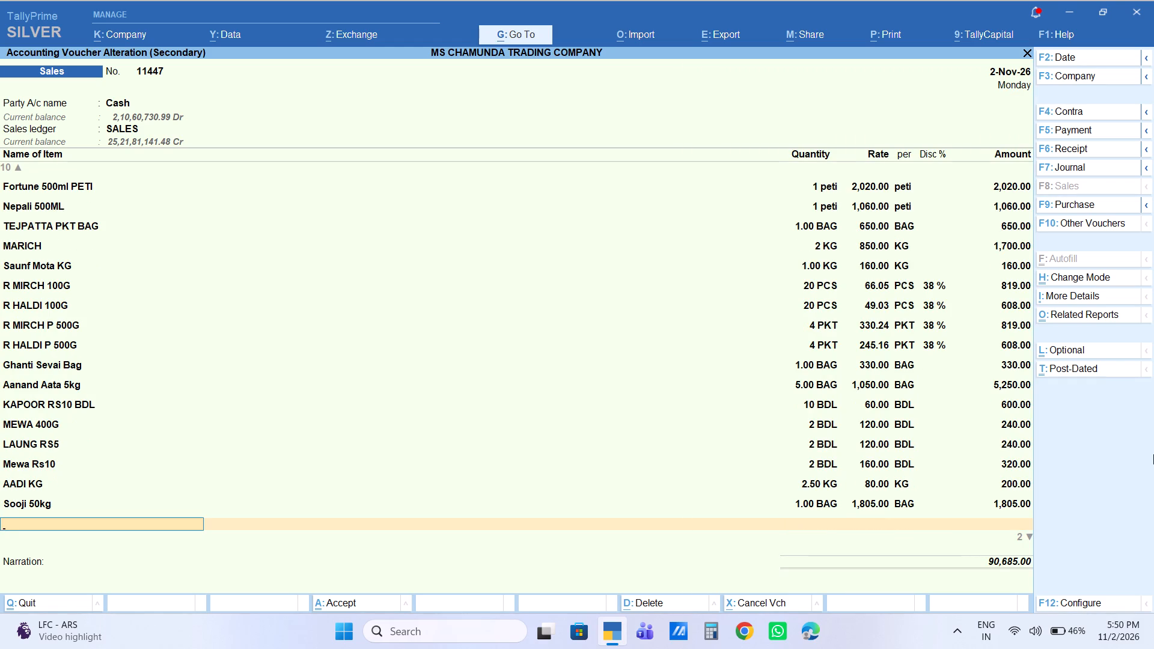
End the item list, keep the Labour Charge line, save the altered voucher No. 11447 and return to the Gateway of Tally.
{"action": "key", "text": "Return"}
{"action": "key", "text": "Return"}
{"action": "key", "text": "Return"}
{"action": "key", "text": "Return"}
{"action": "key", "text": "Return"}
{"action": "key", "text": "Return"}
{"action": "key", "text": "Return"}
{"action": "key", "text": "Return"}
{"action": "key", "text": "Return"}
{"action": "key", "text": "Return"}
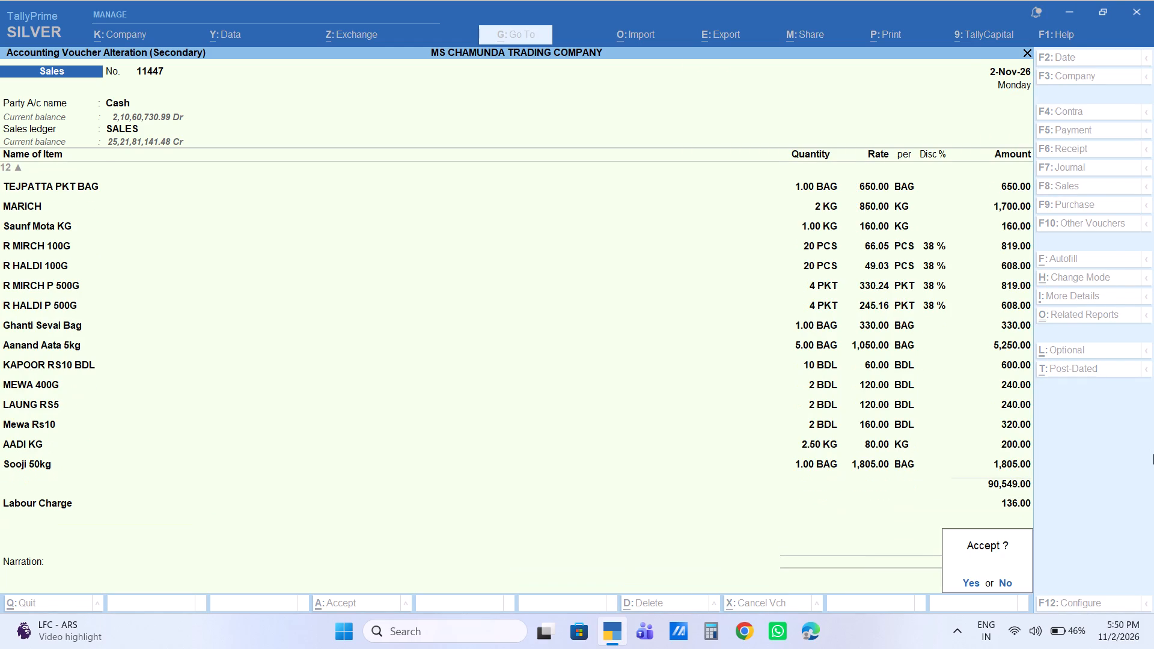
{"action": "key", "text": "Return"}
{"action": "key", "text": "Escape"}
{"action": "key", "text": "Escape"}
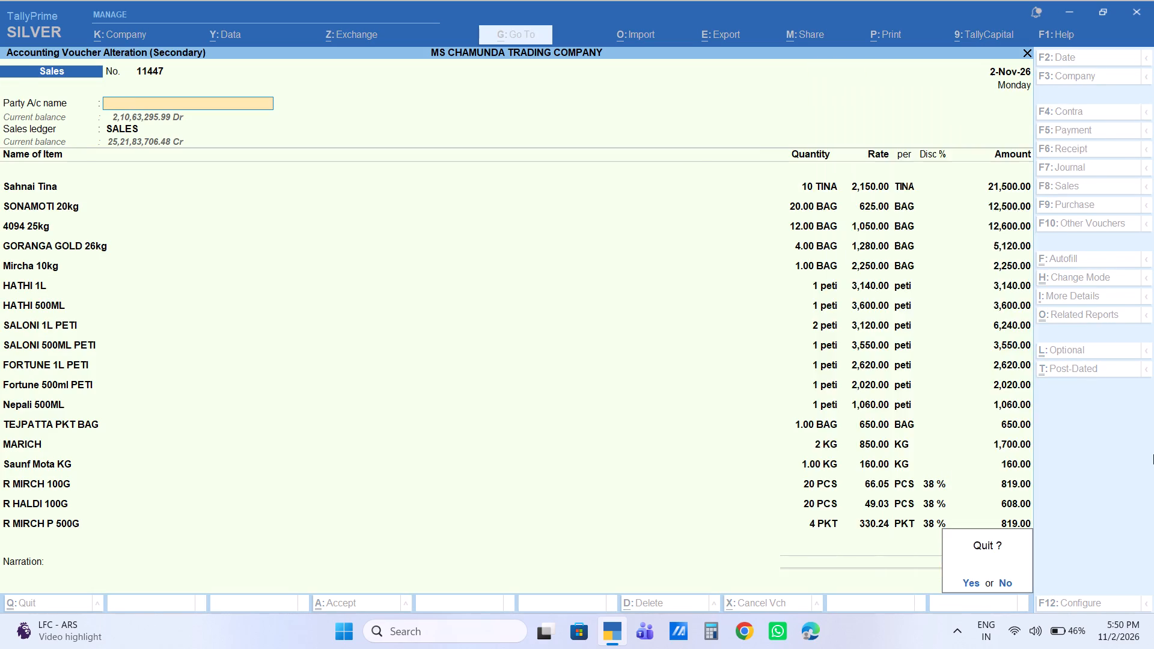
{"action": "key", "text": "Escape"}
{"action": "key", "text": "Escape"}
Start a new sales voucher, No. 11448, with Cash as the party account.
{"action": "key", "text": "Up"}
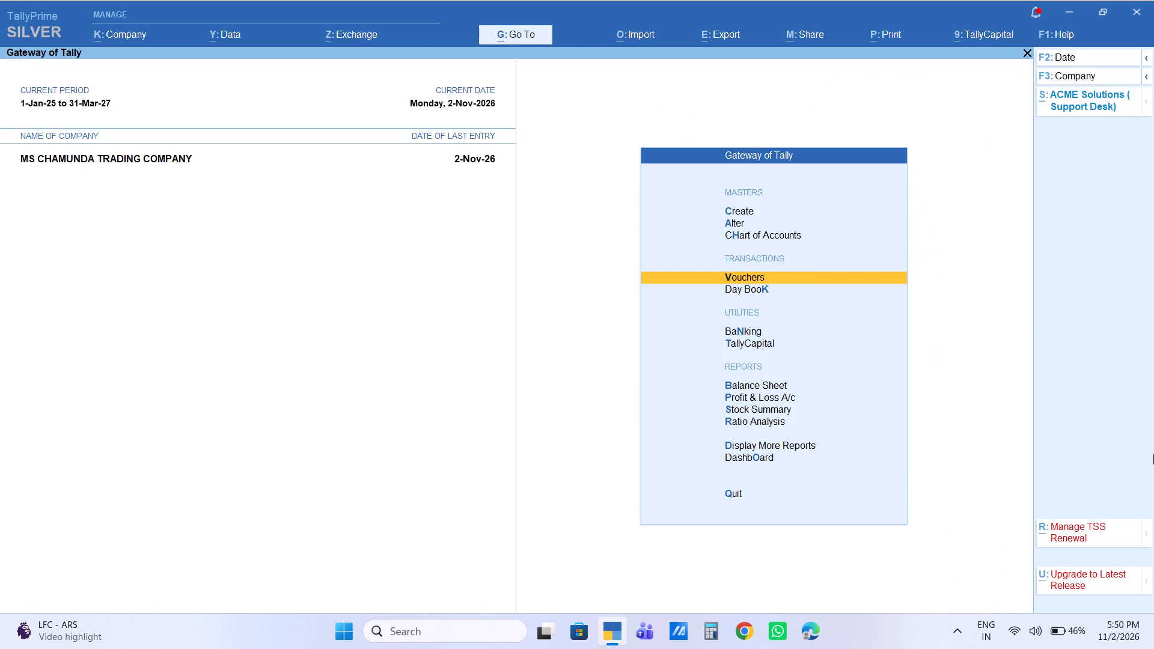
{"action": "key", "text": "Return"}
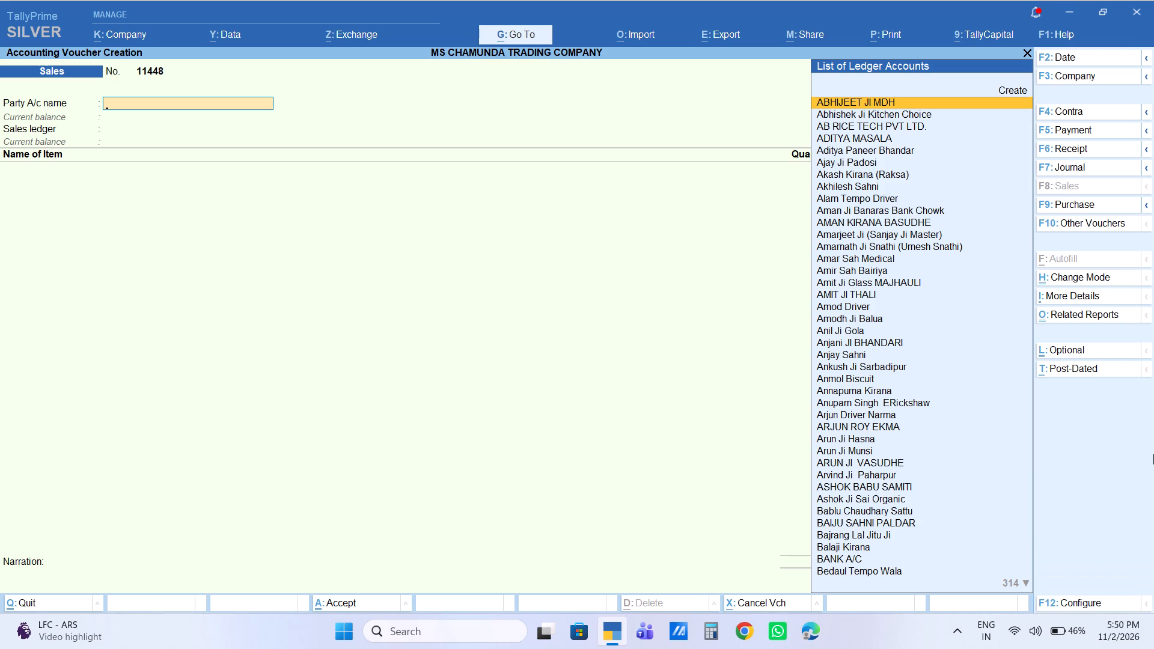
{"action": "key", "text": "c"}
{"action": "key", "text": "a"}
{"action": "key", "text": "s"}
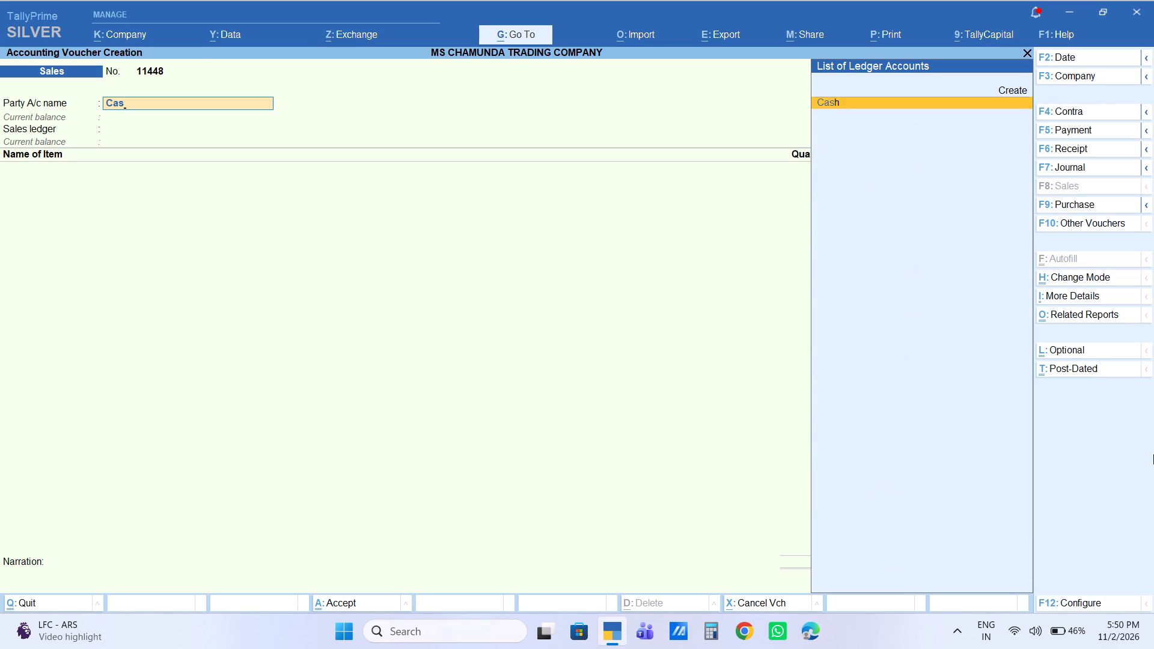
{"action": "key", "text": "Return"}
In the party details of voucher No. 11448, choose the Rajesh Ji ledger marked Pasta as the buyer and keep the remaining defaults.
{"action": "key", "text": "r"}
{"action": "key", "text": "a"}
{"action": "key", "text": "j"}
{"action": "key", "text": "e"}
{"action": "key", "text": "s"}
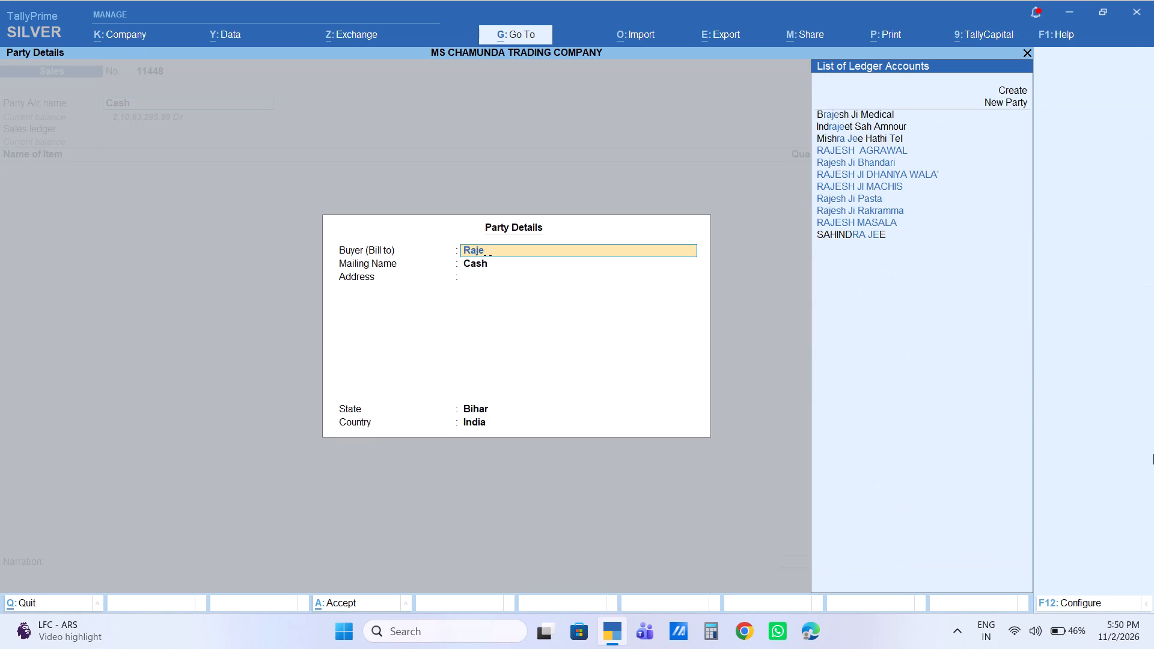
{"action": "key", "text": "h"}
{"action": "key", "text": "space"}
{"action": "type", "text": "ji"}
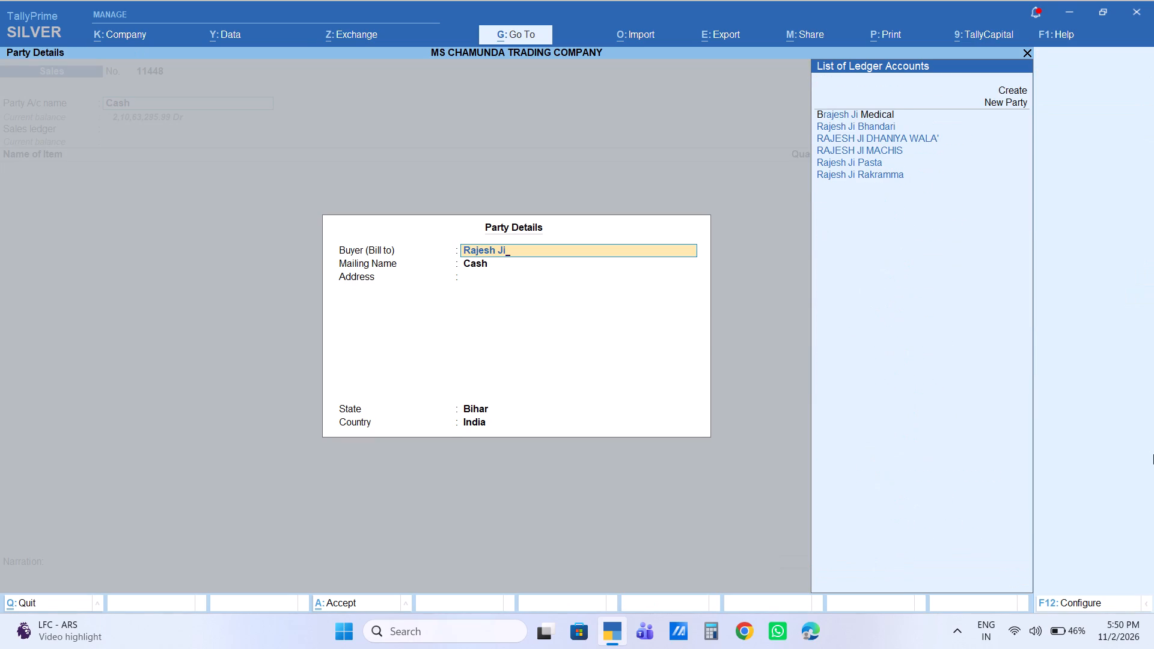
{"action": "key", "text": "space"}
{"action": "type", "text": "[p"}
{"action": "key", "text": "BackSpace"}
{"action": "key", "text": "BackSpace"}
{"action": "key", "text": "BackSpace"}
{"action": "key", "text": "BackSpace"}
{"action": "key", "text": "BackSpace"}
{"action": "key", "text": "p"}
{"action": "key", "text": "a"}
{"action": "key", "text": "s"}
{"action": "key", "text": "BackSpace"}
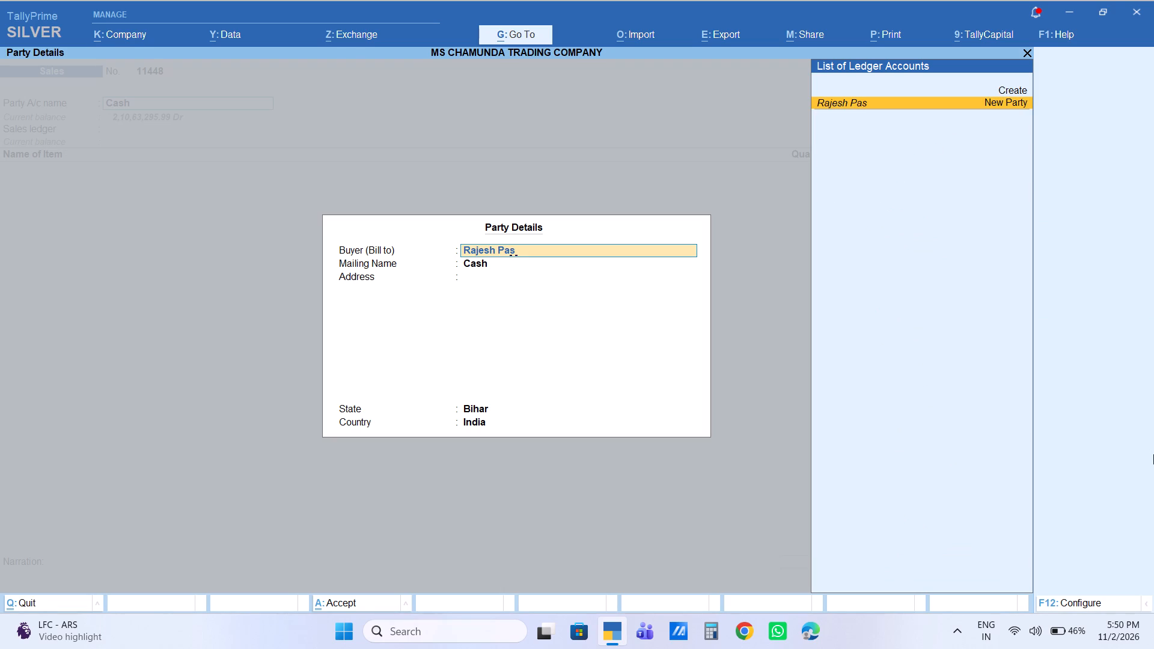
{"action": "key", "text": "BackSpace"}
{"action": "key", "text": "BackSpace"}
{"action": "key", "text": "BackSpace"}
{"action": "key", "text": "Down"}
{"action": "key", "text": "Down"}
{"action": "key", "text": "Down"}
{"action": "key", "text": "Down"}
{"action": "key", "text": "Down"}
{"action": "key", "text": "Down"}
{"action": "key", "text": "Down"}
{"action": "key", "text": "Down"}
{"action": "key", "text": "Down"}
{"action": "key", "text": "Down"}
{"action": "key", "text": "Down"}
{"action": "key", "text": "Down"}
{"action": "key", "text": "Down"}
{"action": "key", "text": "Down"}
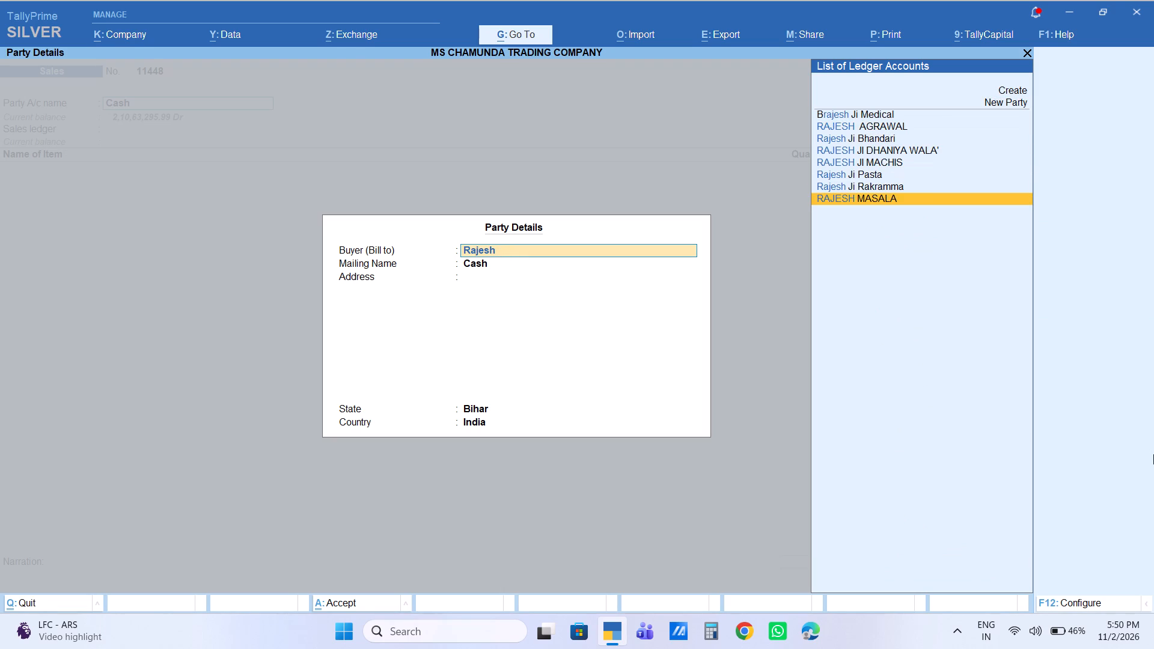
{"action": "key", "text": "Up"}
{"action": "key", "text": "Up"}
{"action": "key", "text": "Up"}
{"action": "key", "text": "Down"}
{"action": "key", "text": "Return"}
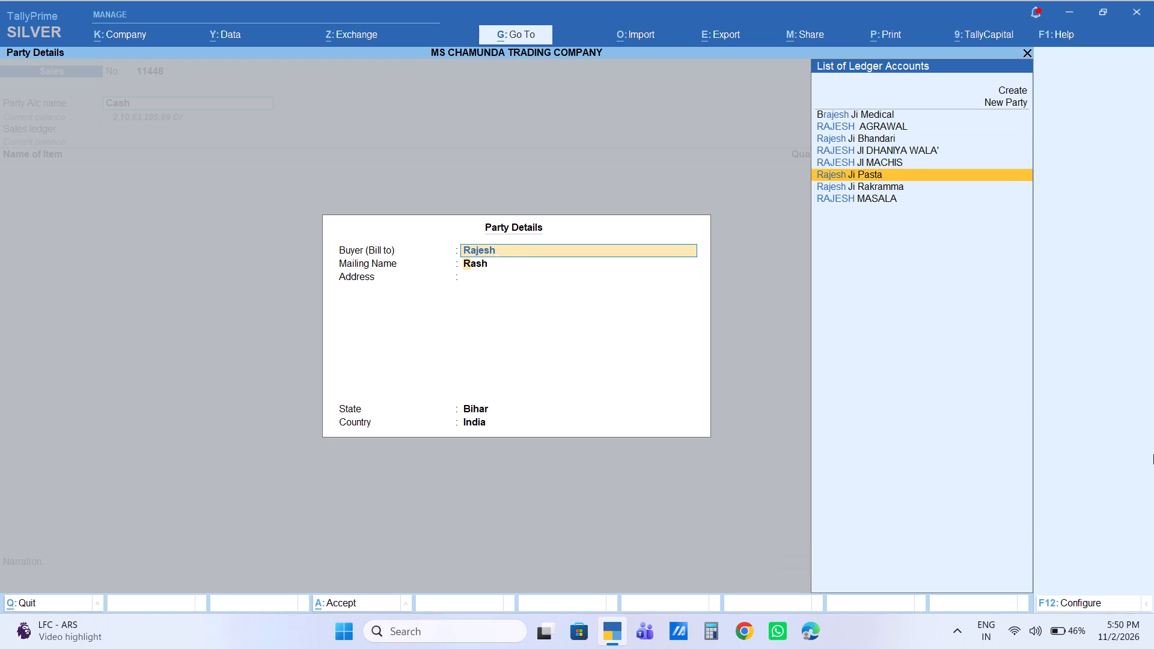
{"action": "key", "text": "Return"}
{"action": "key", "text": "Return"}
{"action": "key", "text": "Return"}
{"action": "key", "text": "Return"}
{"action": "key", "text": "Return"}
Add Ratna Miniket25kg as the first item of voucher No. 11448 with quantity 50 BAG and an amount of 61,100.
{"action": "key", "text": "BackSpace"}
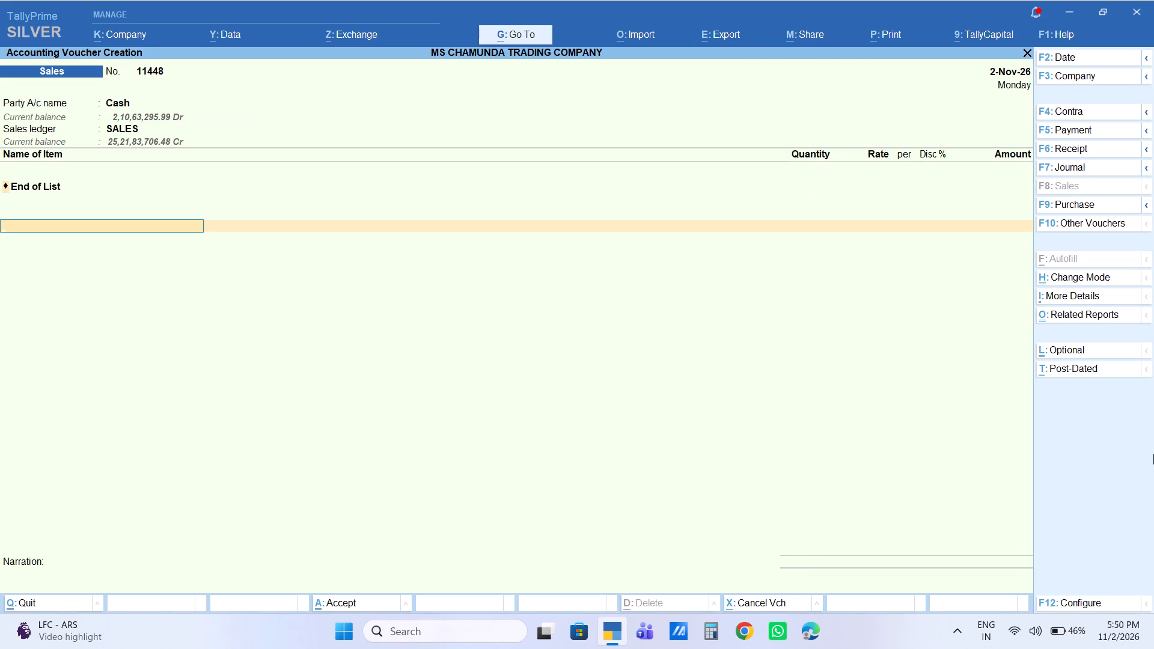
{"action": "key", "text": "e"}
{"action": "key", "text": "a"}
{"action": "key", "text": "BackSpace"}
{"action": "key", "text": "BackSpace"}
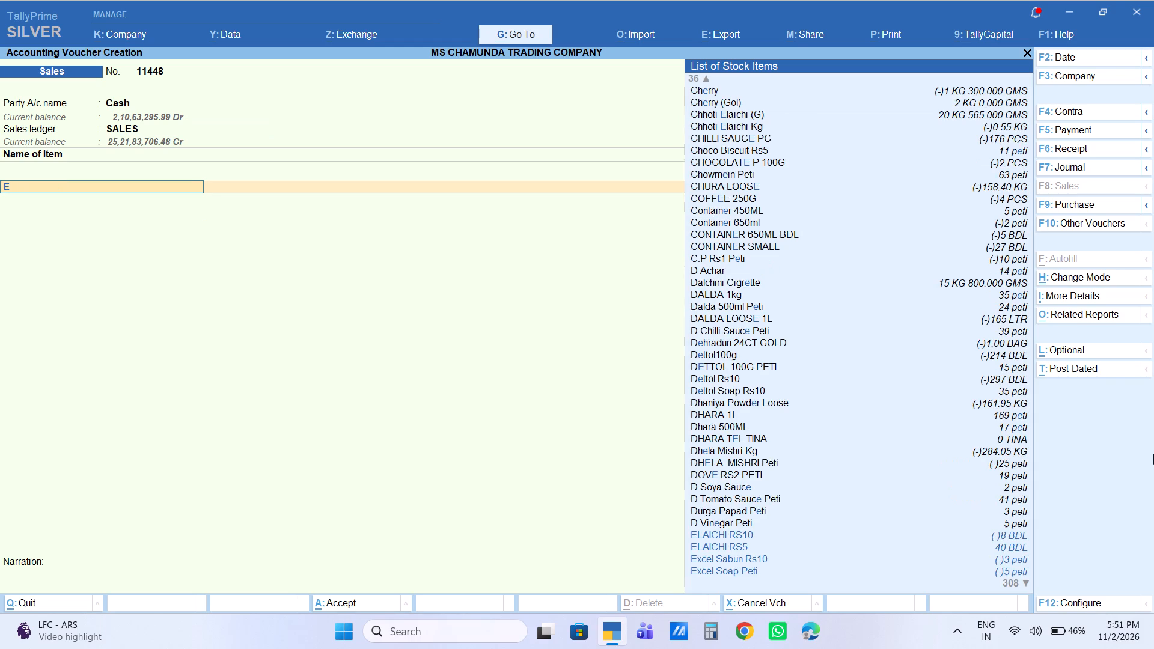
{"action": "key", "text": "r"}
{"action": "key", "text": "a"}
{"action": "key", "text": "t"}
{"action": "key", "text": "n"}
{"action": "key", "text": "a"}
{"action": "key", "text": "space"}
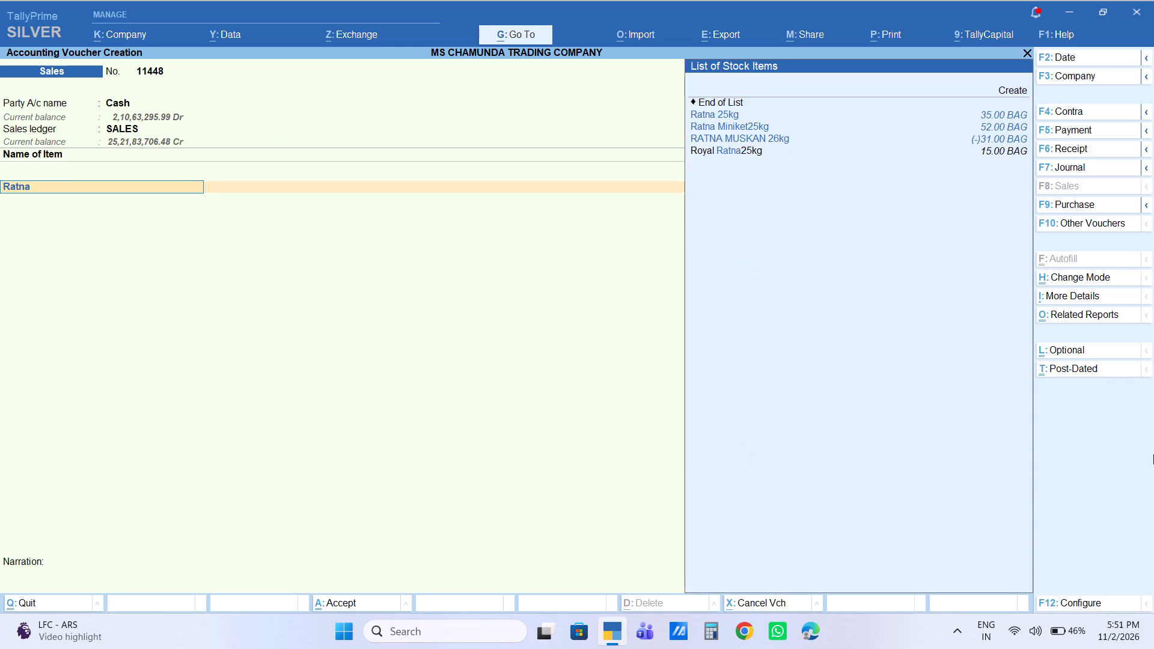
{"action": "key", "text": "m"}
{"action": "key", "text": "Down"}
{"action": "key", "text": "Return"}
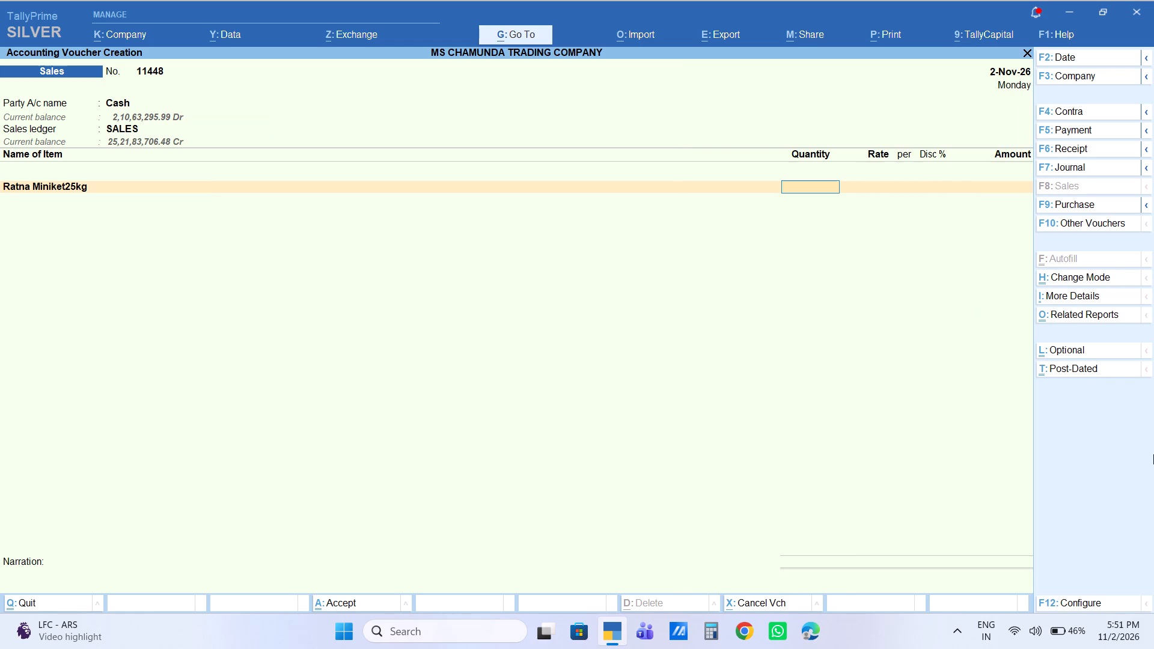
{"action": "key", "text": "5"}
{"action": "key", "text": "0"}
{"action": "key", "text": "Return"}
{"action": "key", "text": "Return"}
{"action": "key", "text": "Return"}
{"action": "key", "text": "Return"}
{"action": "key", "text": "6"}
{"action": "key", "text": "1"}
{"action": "key", "text": "1"}
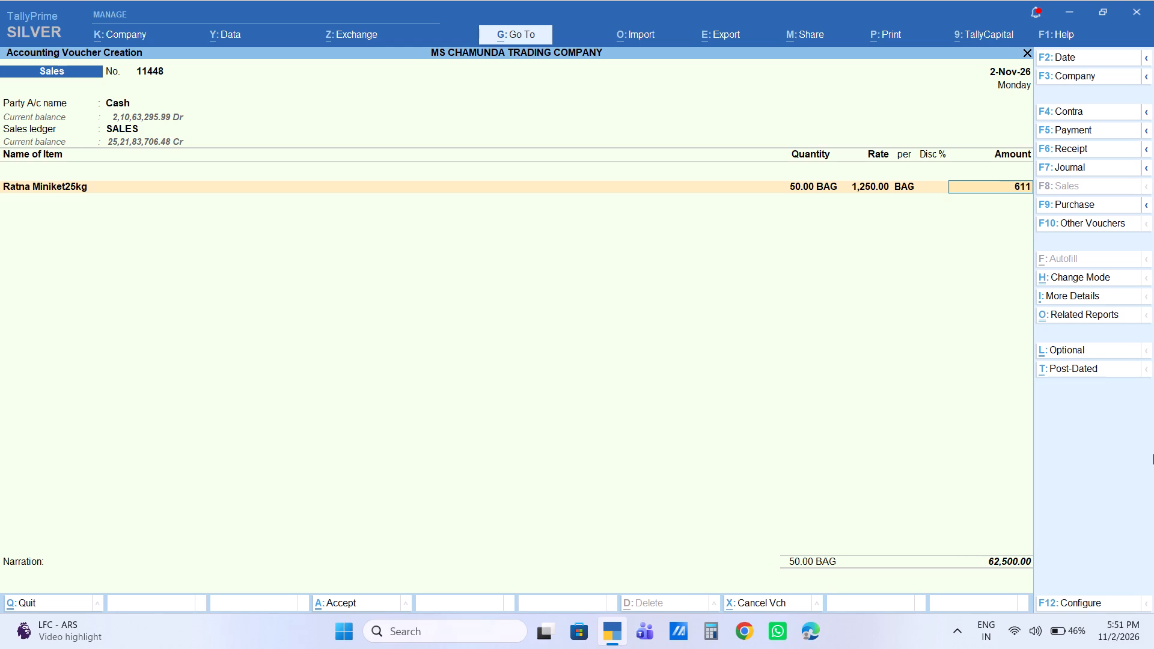
{"action": "key", "text": "0"}
{"action": "key", "text": "0"}
{"action": "key", "text": "Return"}
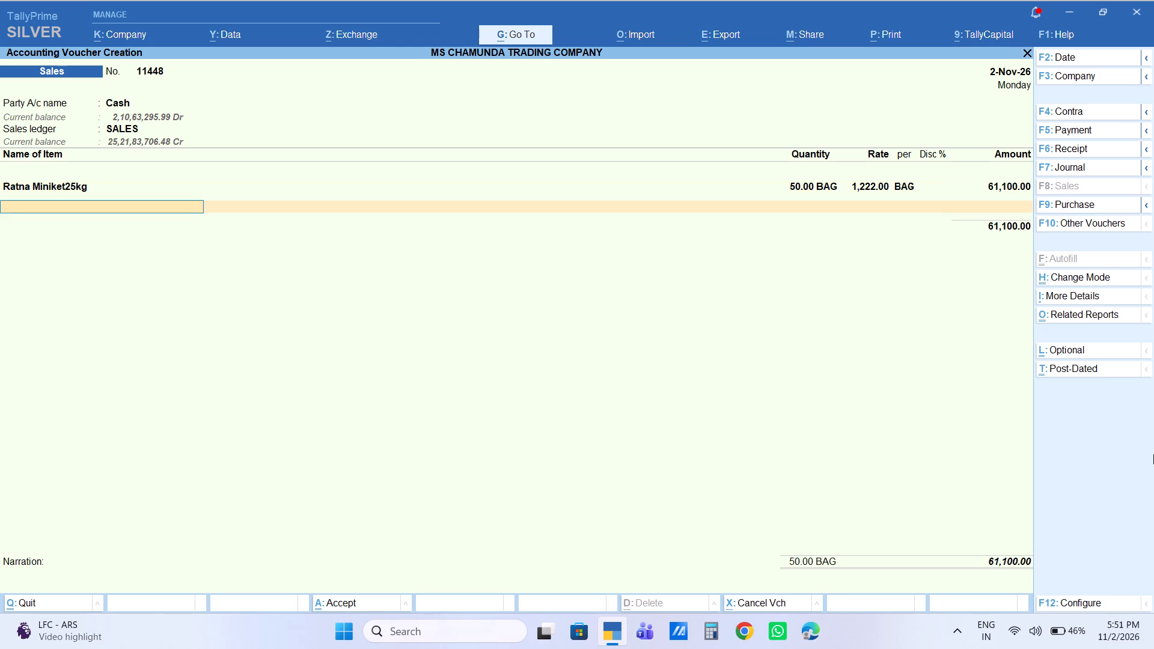
End the item list and save sales voucher No. 11448 without additional ledgers or a narration.
{"action": "key", "text": "Return"}
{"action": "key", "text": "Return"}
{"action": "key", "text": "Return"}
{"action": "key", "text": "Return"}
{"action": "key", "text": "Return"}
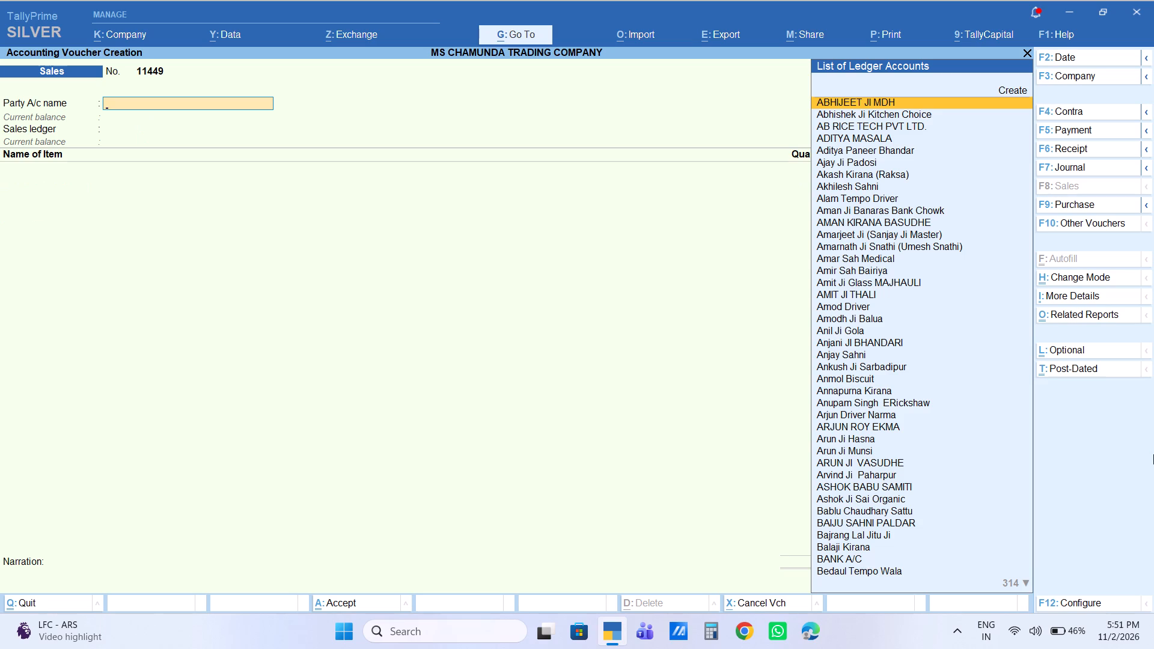
Start sales voucher No. 11449 with Cash as the party account, keeping the default party details and the SALES ledger.
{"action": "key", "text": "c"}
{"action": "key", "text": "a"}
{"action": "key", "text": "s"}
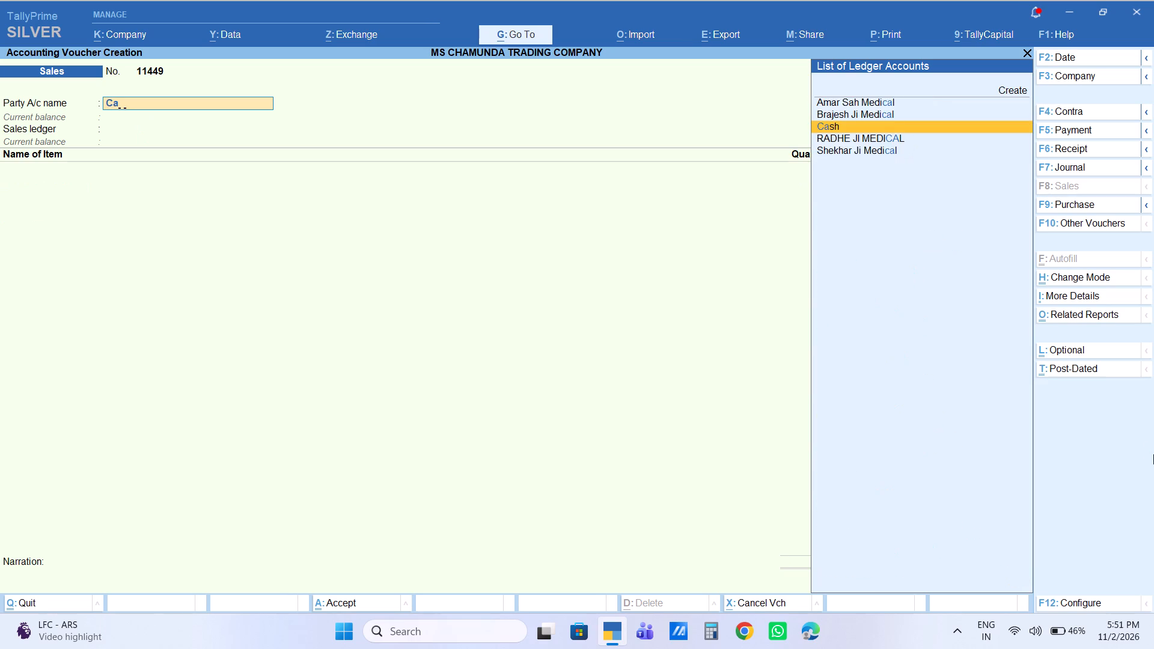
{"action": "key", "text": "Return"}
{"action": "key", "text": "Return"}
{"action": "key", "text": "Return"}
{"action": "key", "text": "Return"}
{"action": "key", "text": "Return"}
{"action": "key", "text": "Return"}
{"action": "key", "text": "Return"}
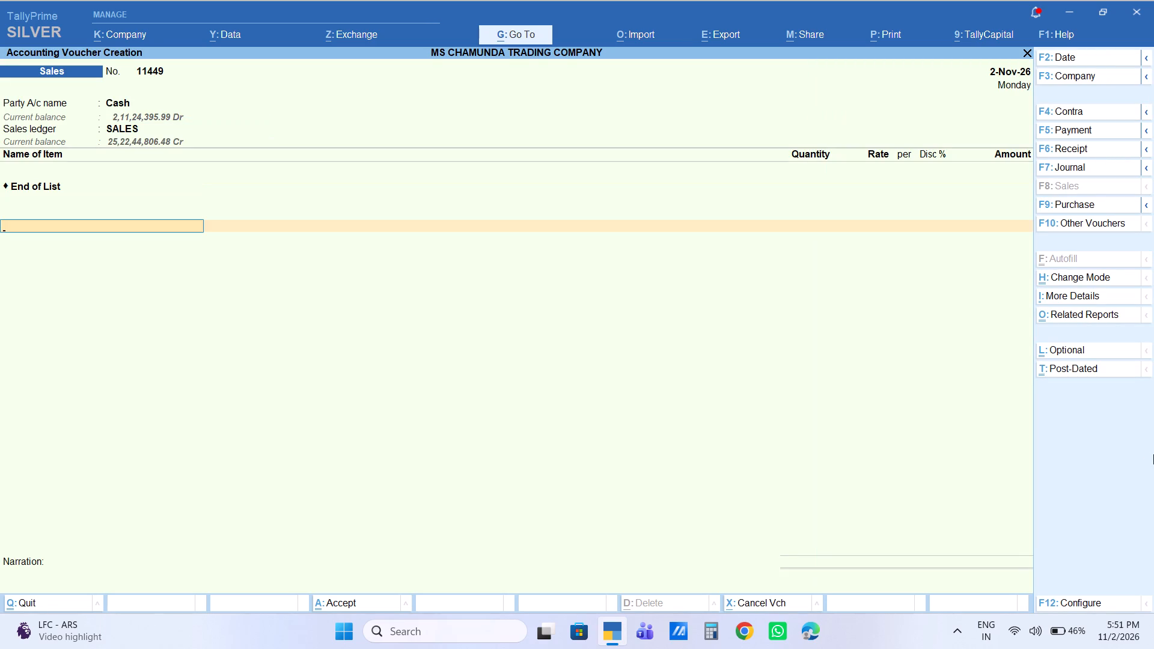
Add Royal Goranga26kg as the first item of voucher No. 11449 with quantity 2 BAG and an amount of 2,700.
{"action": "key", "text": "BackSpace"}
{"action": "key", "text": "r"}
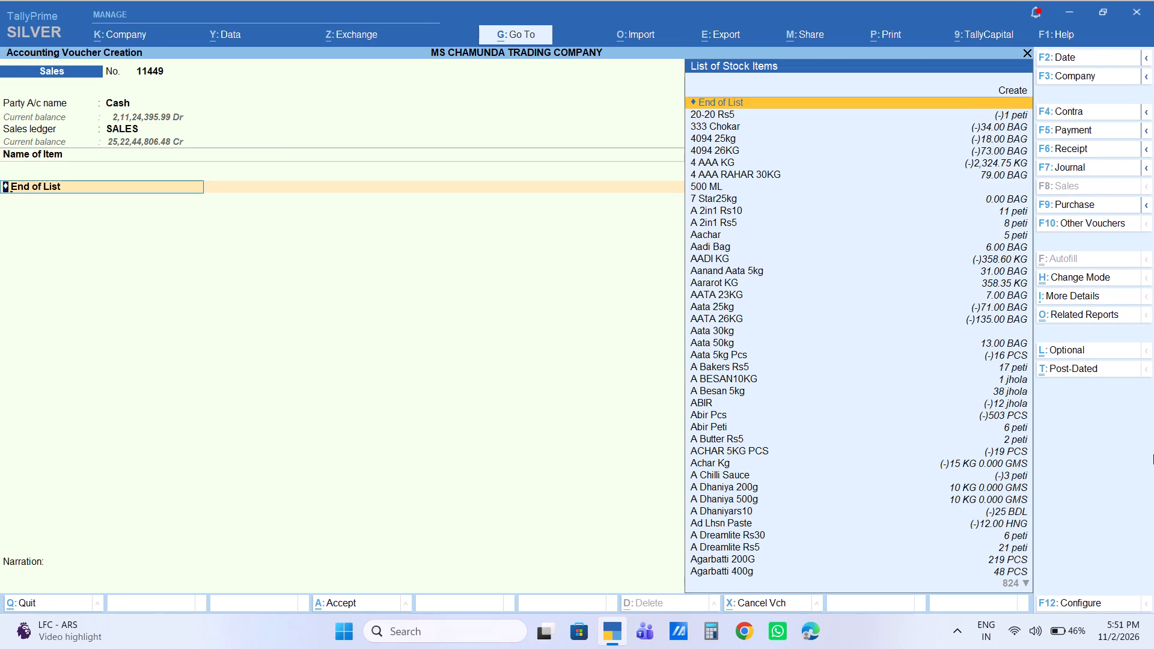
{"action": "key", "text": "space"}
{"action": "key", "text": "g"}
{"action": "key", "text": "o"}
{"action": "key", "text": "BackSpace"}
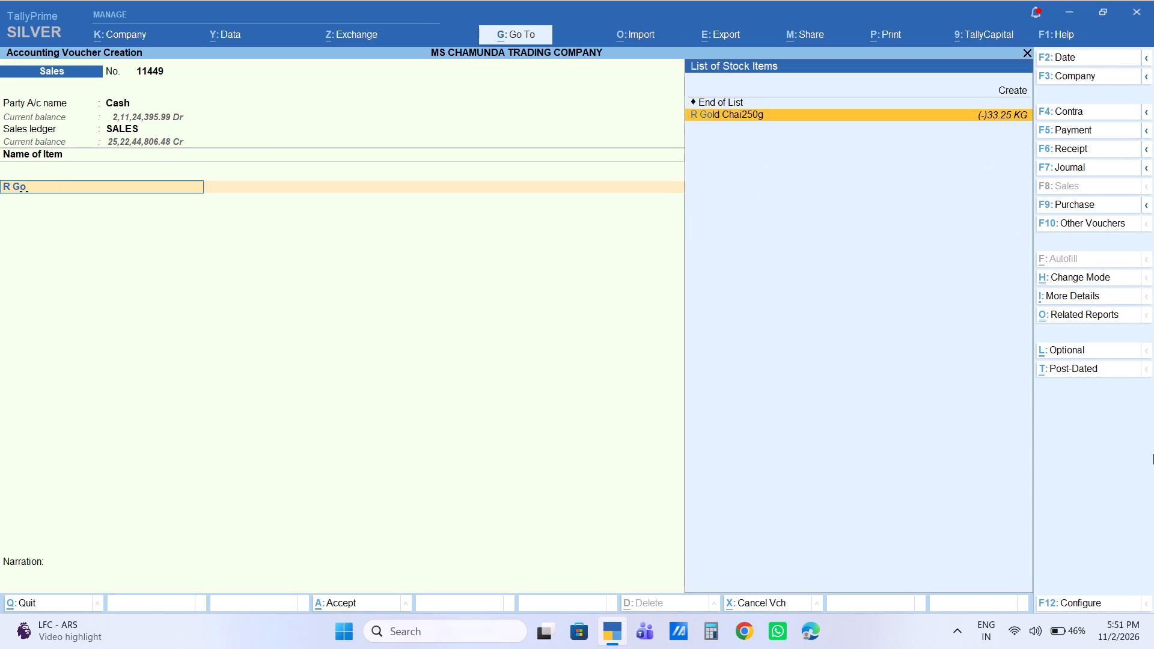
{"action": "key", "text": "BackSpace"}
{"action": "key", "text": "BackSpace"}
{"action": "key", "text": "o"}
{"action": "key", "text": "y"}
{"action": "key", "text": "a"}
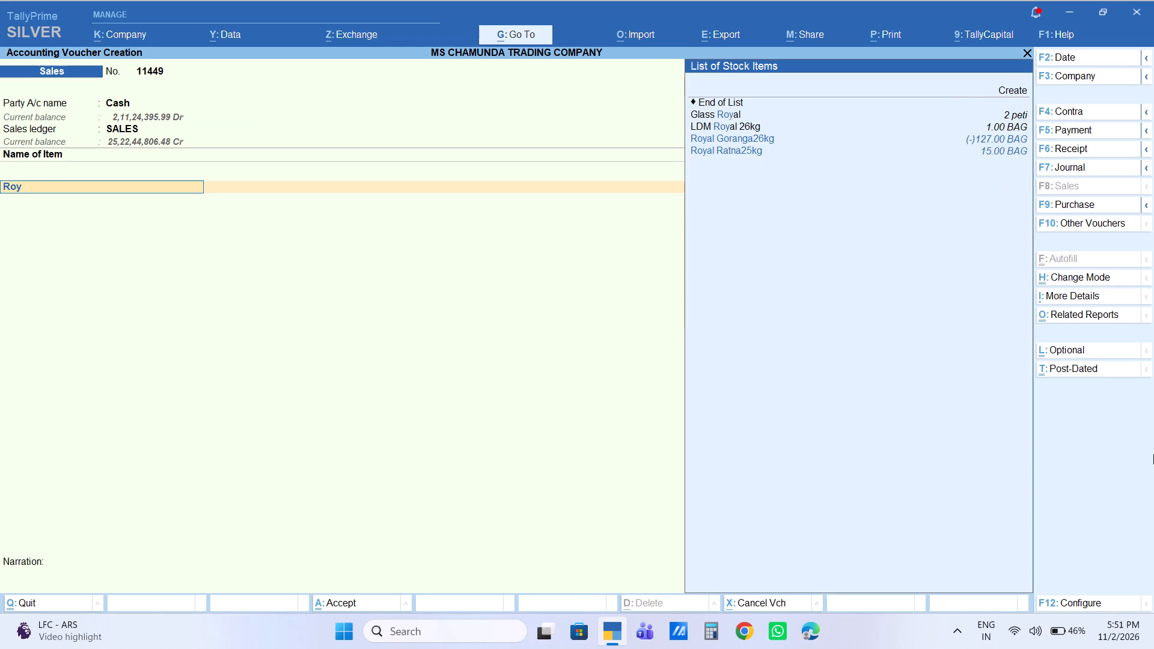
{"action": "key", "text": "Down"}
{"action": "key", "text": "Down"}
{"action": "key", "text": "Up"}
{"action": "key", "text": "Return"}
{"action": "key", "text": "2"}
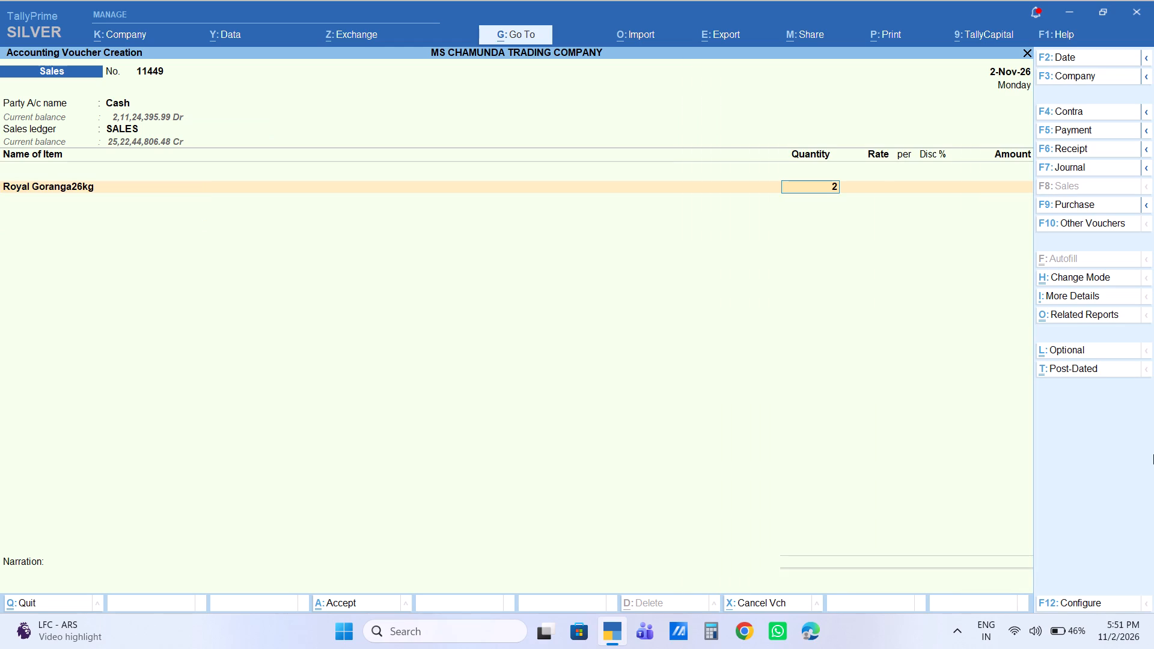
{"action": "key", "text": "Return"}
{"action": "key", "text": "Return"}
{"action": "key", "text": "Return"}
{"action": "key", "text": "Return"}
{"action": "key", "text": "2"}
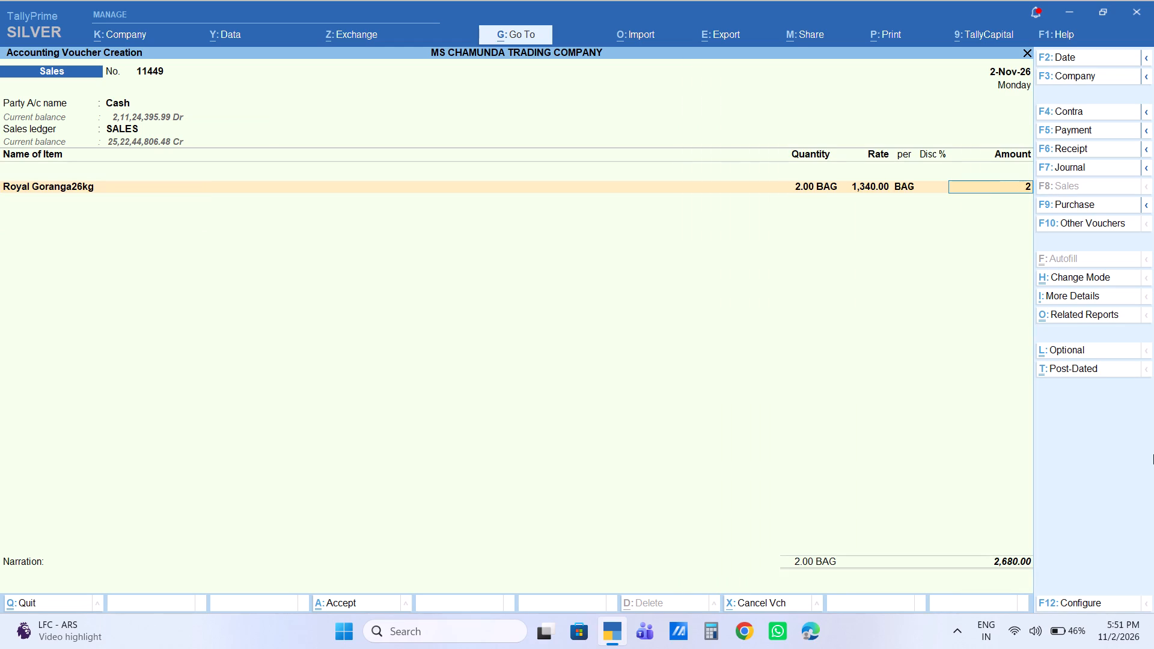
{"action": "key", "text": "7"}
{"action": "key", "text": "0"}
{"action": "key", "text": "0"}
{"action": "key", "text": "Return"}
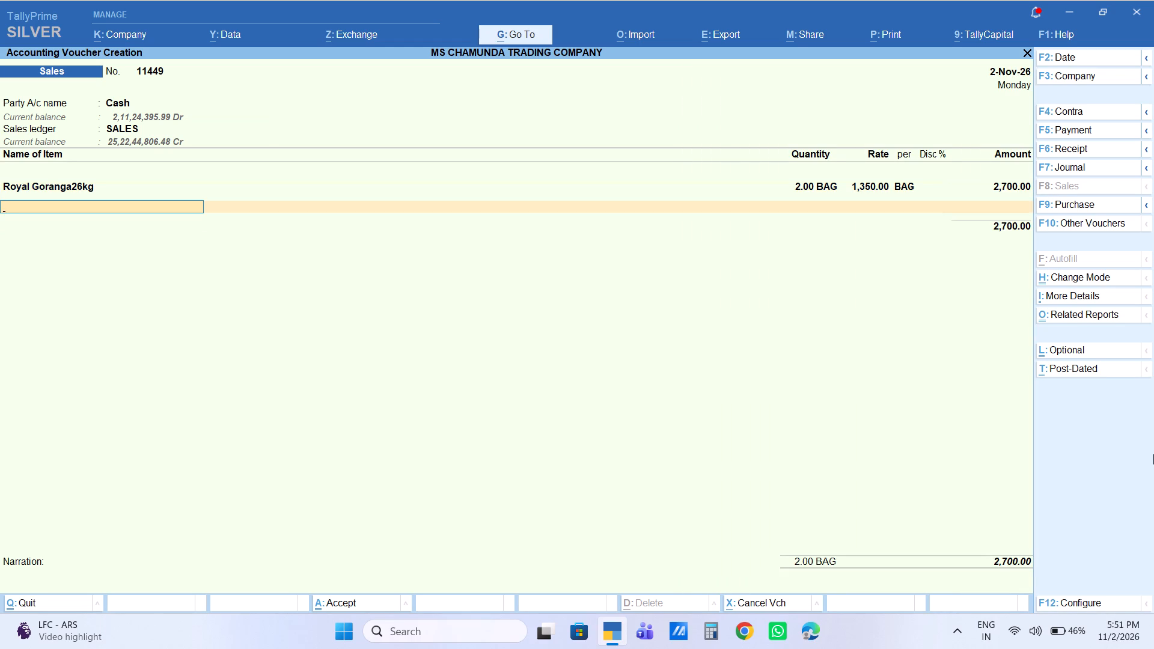
End the item list and save sales voucher No. 11449 without additional ledgers or a narration.
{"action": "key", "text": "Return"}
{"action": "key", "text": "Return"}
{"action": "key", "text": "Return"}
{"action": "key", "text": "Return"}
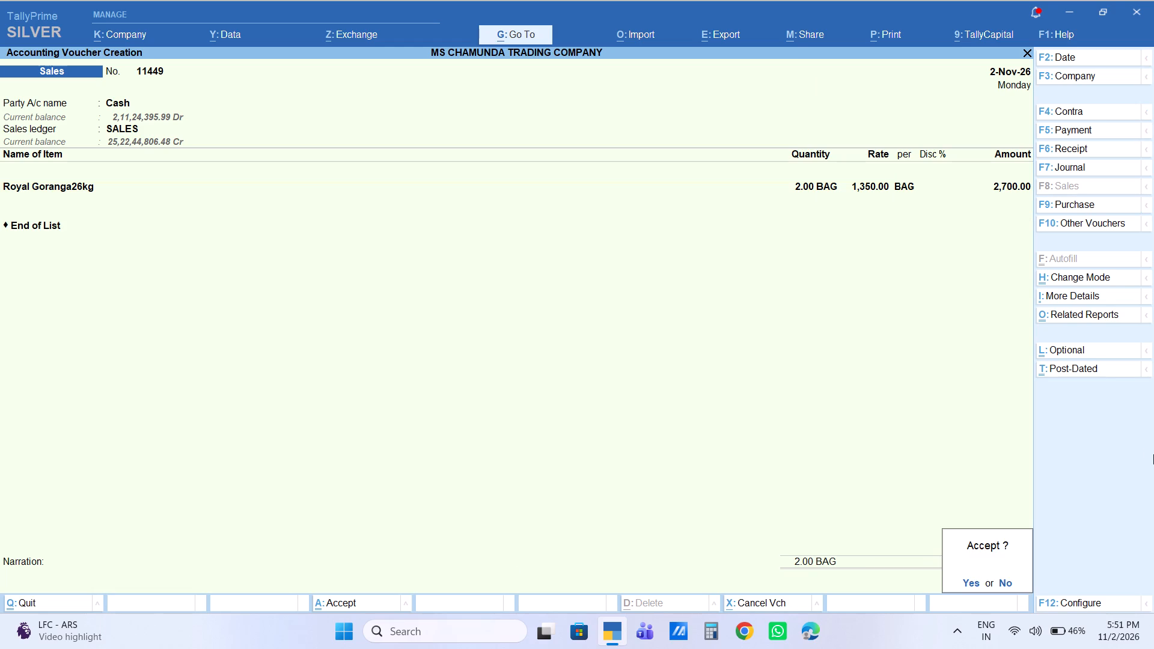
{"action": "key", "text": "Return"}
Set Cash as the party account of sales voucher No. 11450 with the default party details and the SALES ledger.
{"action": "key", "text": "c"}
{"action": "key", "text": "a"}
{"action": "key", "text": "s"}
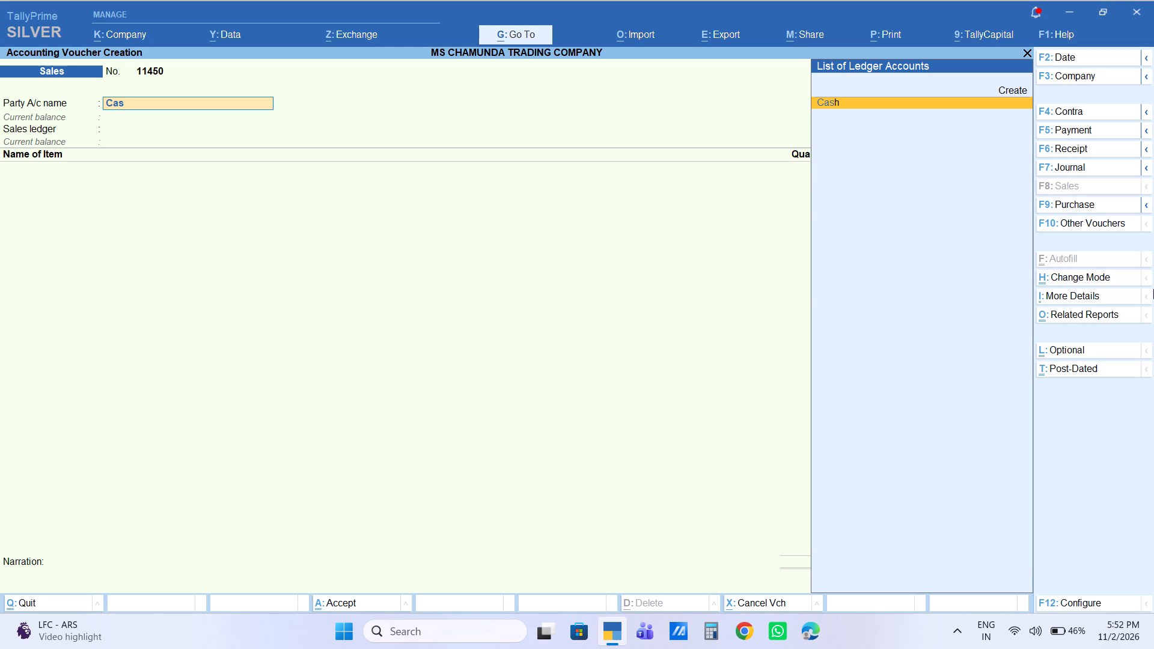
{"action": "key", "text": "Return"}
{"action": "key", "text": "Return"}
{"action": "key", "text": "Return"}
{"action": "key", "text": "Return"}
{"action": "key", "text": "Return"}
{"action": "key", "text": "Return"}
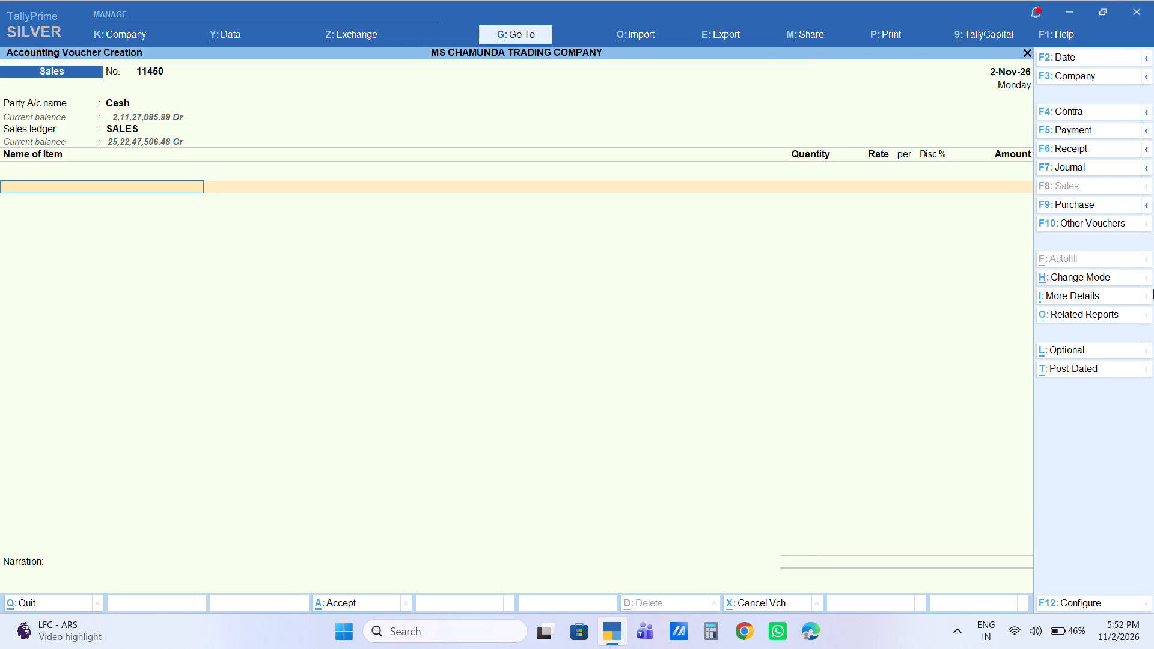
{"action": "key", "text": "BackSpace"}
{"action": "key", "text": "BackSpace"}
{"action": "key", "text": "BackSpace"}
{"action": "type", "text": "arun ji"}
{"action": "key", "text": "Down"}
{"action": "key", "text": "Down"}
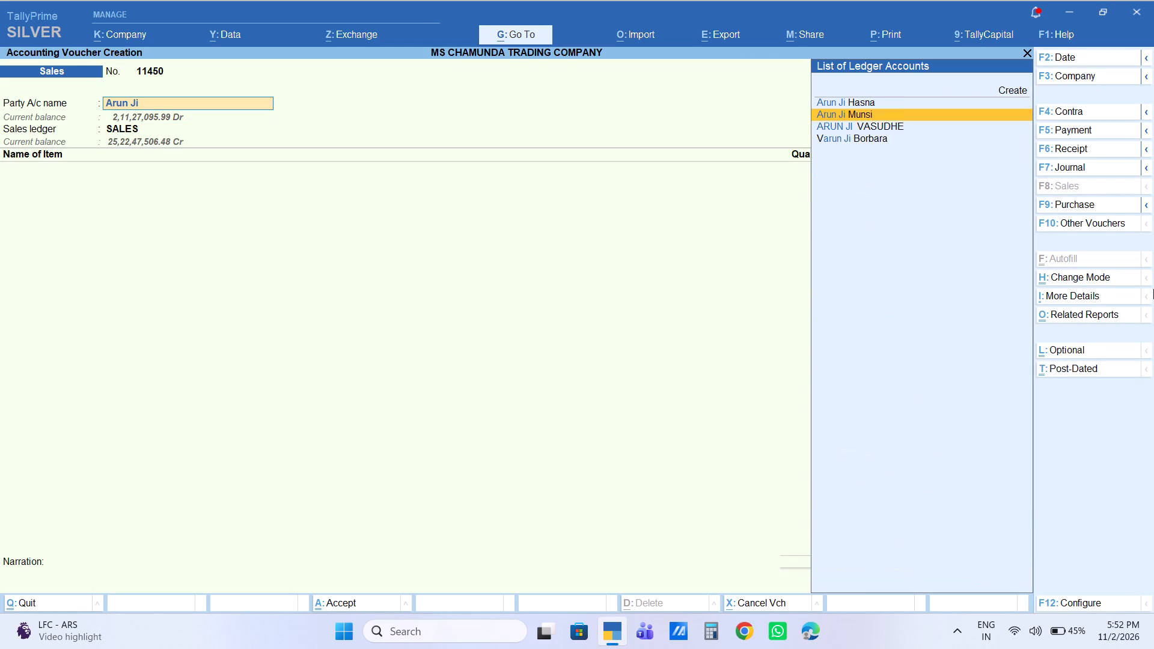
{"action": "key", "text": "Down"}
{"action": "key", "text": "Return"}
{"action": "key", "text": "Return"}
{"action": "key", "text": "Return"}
{"action": "key", "text": "Return"}
{"action": "key", "text": "Return"}
{"action": "key", "text": "Return"}
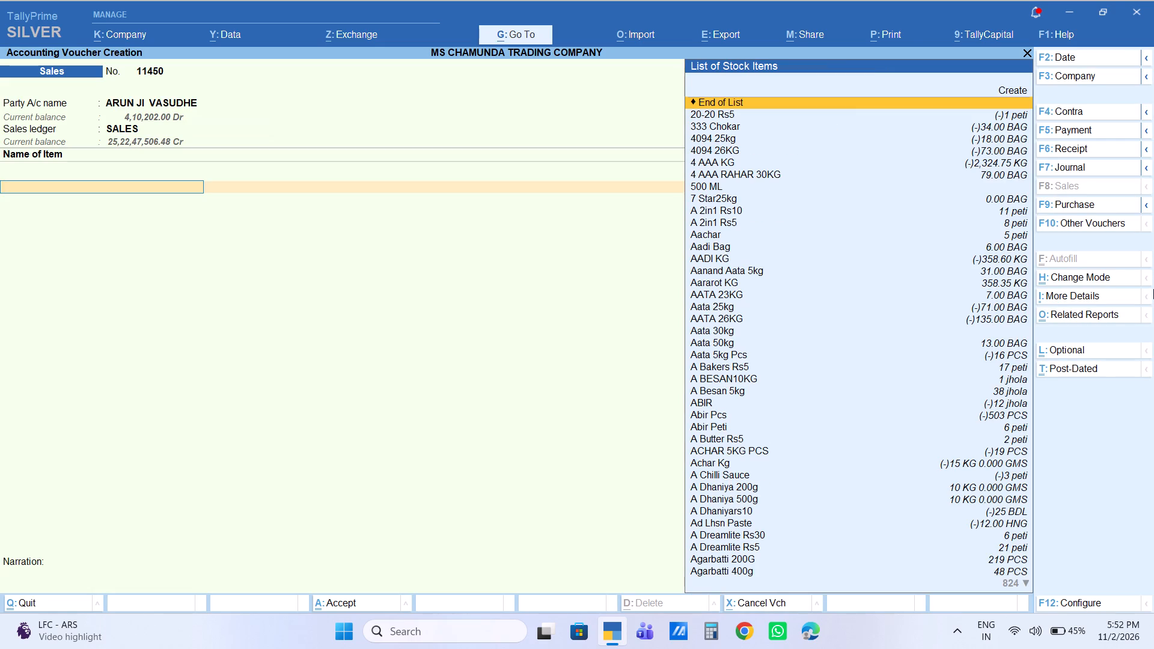
Add Sahnai Tina as the first item of voucher No. 11450 with quantity 20 TINA at a rate of 2,160.00.
{"action": "type", "text": "sa"}
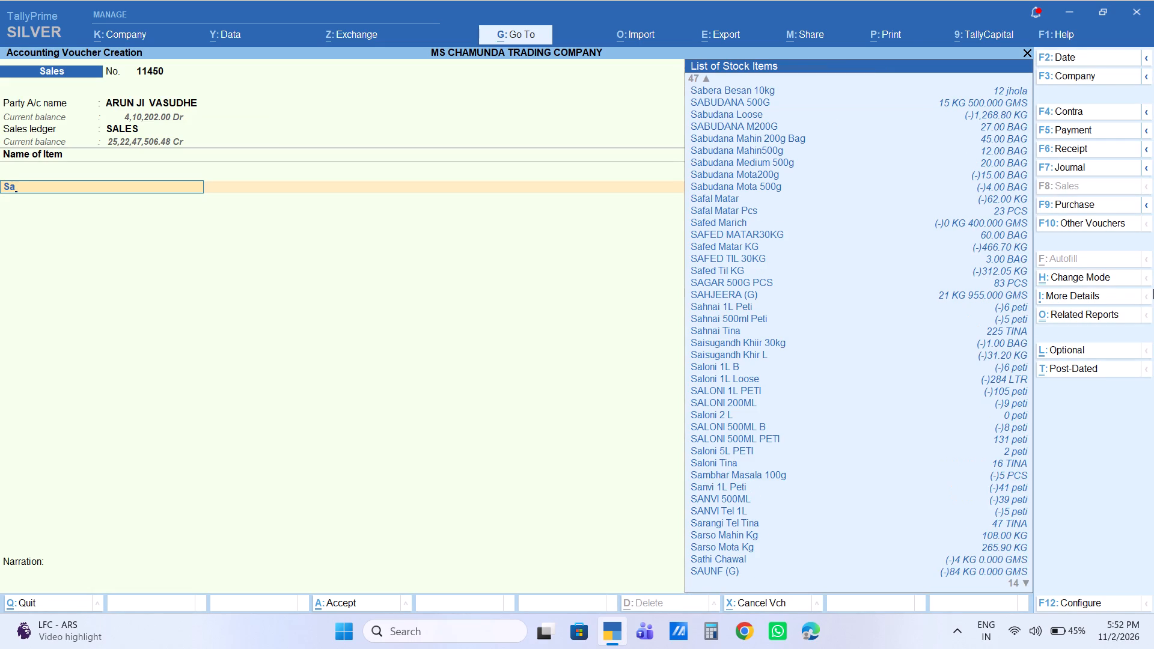
{"action": "type", "text": "hnai"}
{"action": "key", "text": "Down"}
{"action": "key", "text": "Down"}
{"action": "key", "text": "Down"}
{"action": "key", "text": "Down"}
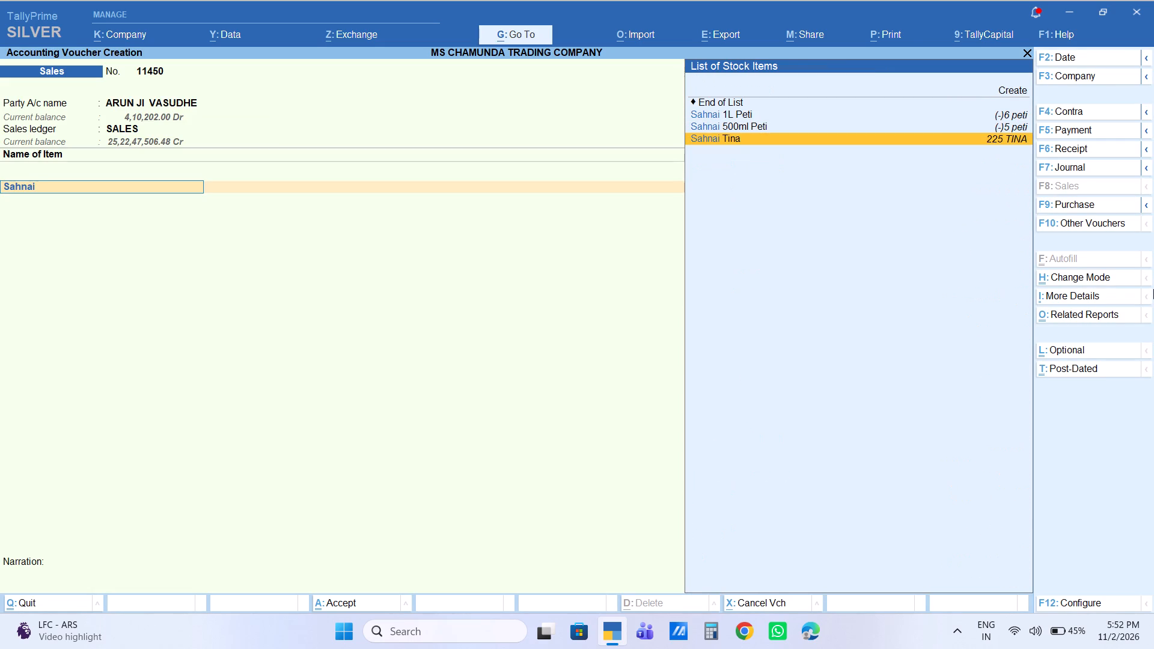
{"action": "key", "text": "Return"}
{"action": "type", "text": "20"}
{"action": "key", "text": "Return"}
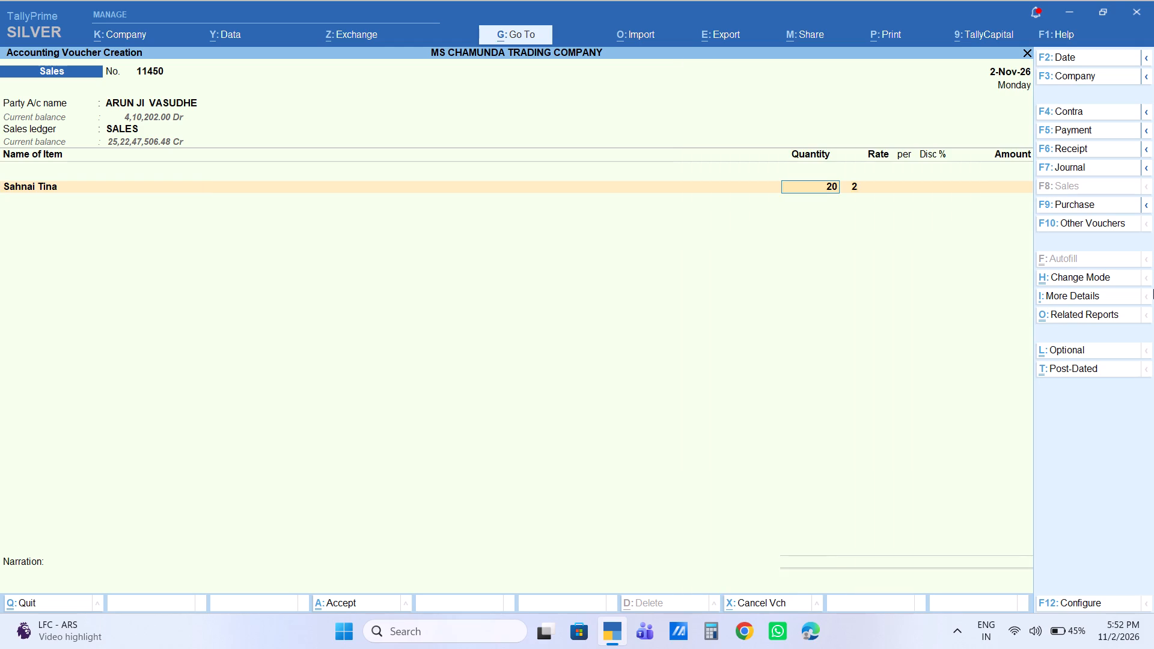
{"action": "type", "text": "21560"}
{"action": "key", "text": "BackSpace"}
{"action": "key", "text": "BackSpace"}
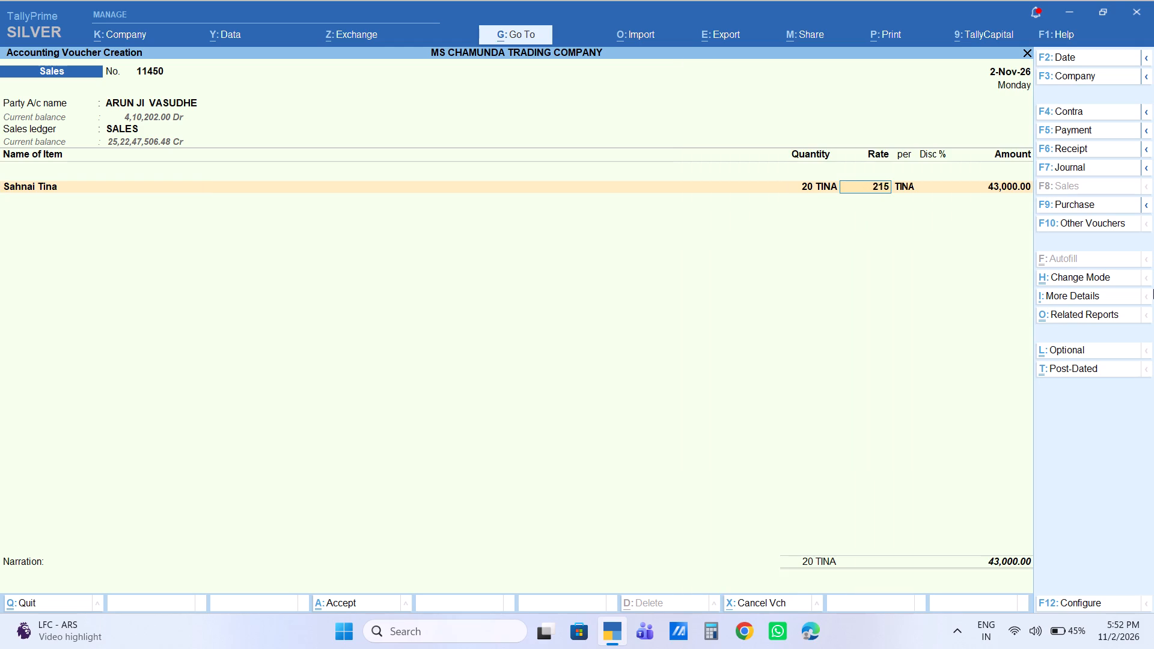
{"action": "key", "text": "BackSpace"}
{"action": "type", "text": "60"}
{"action": "key", "text": "Return"}
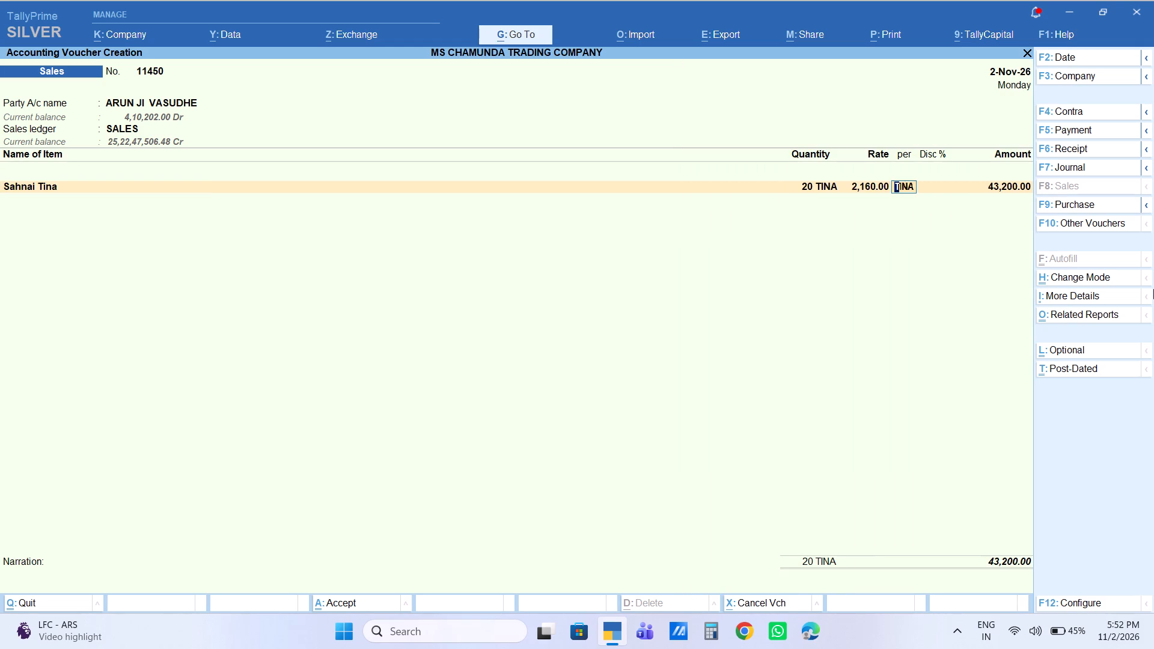
{"action": "key", "text": "Return"}
{"action": "key", "text": "Return"}
{"action": "key", "text": "Return"}
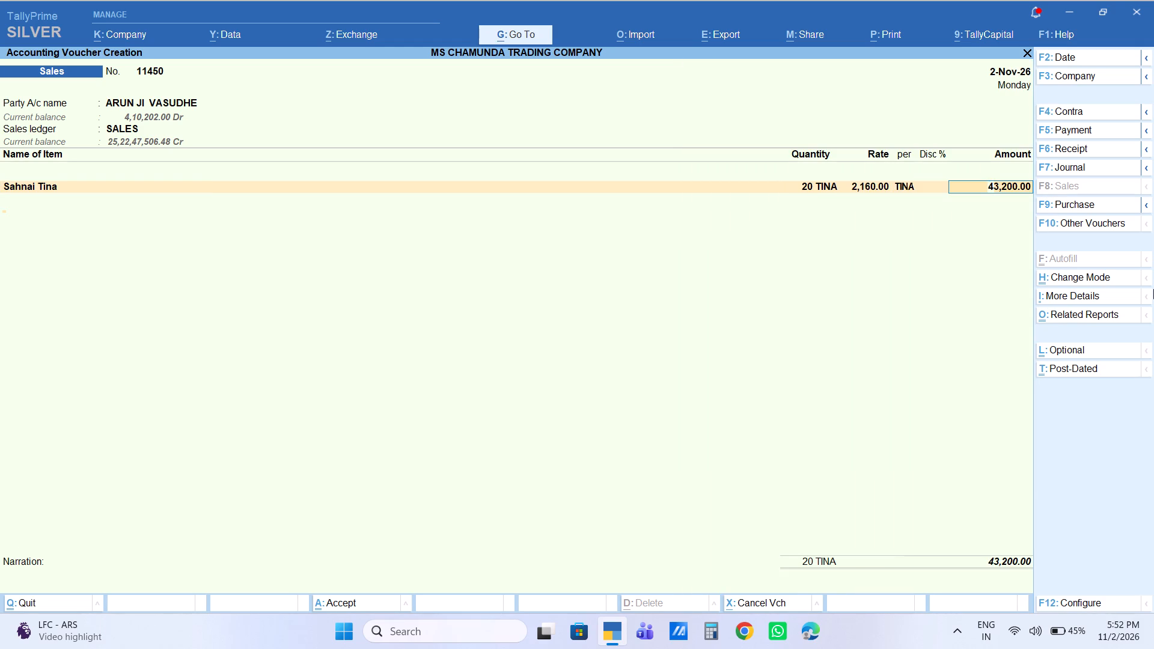
Add Best Choice Tina to sales voucher No. 11450 with quantity 10 TINA at a rate of 2,460.00.
{"action": "type", "text": "best"}
{"action": "key", "text": "Down"}
{"action": "key", "text": "Down"}
{"action": "key", "text": "Down"}
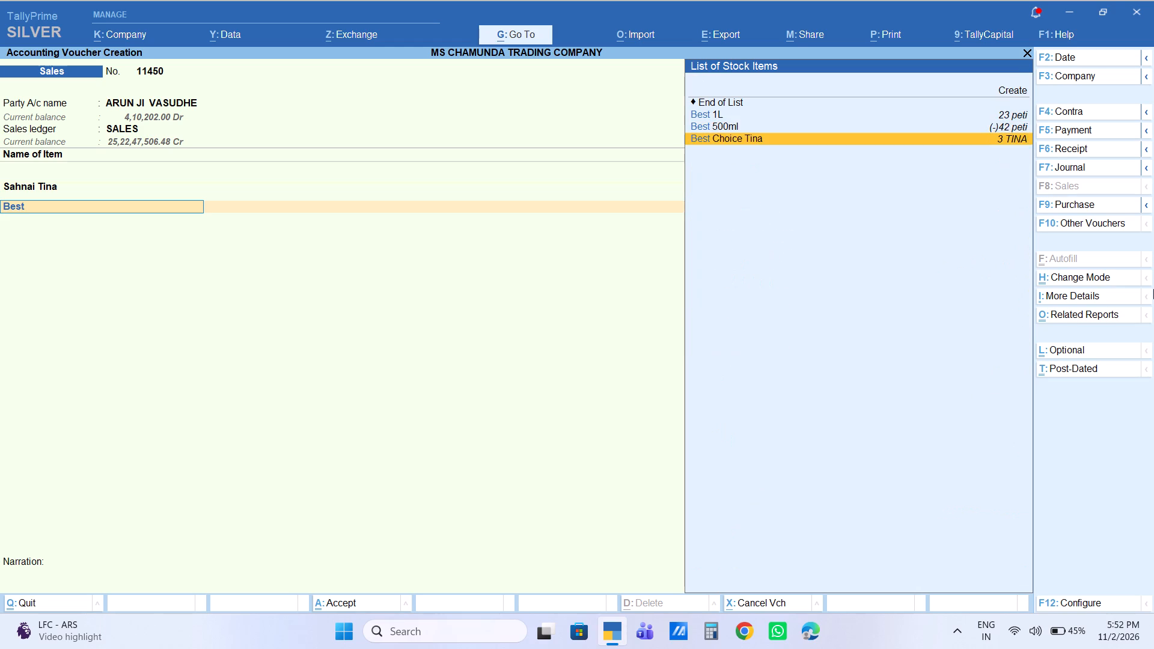
{"action": "key", "text": "Down"}
{"action": "key", "text": "Return"}
{"action": "type", "text": "10"}
{"action": "key", "text": "Return"}
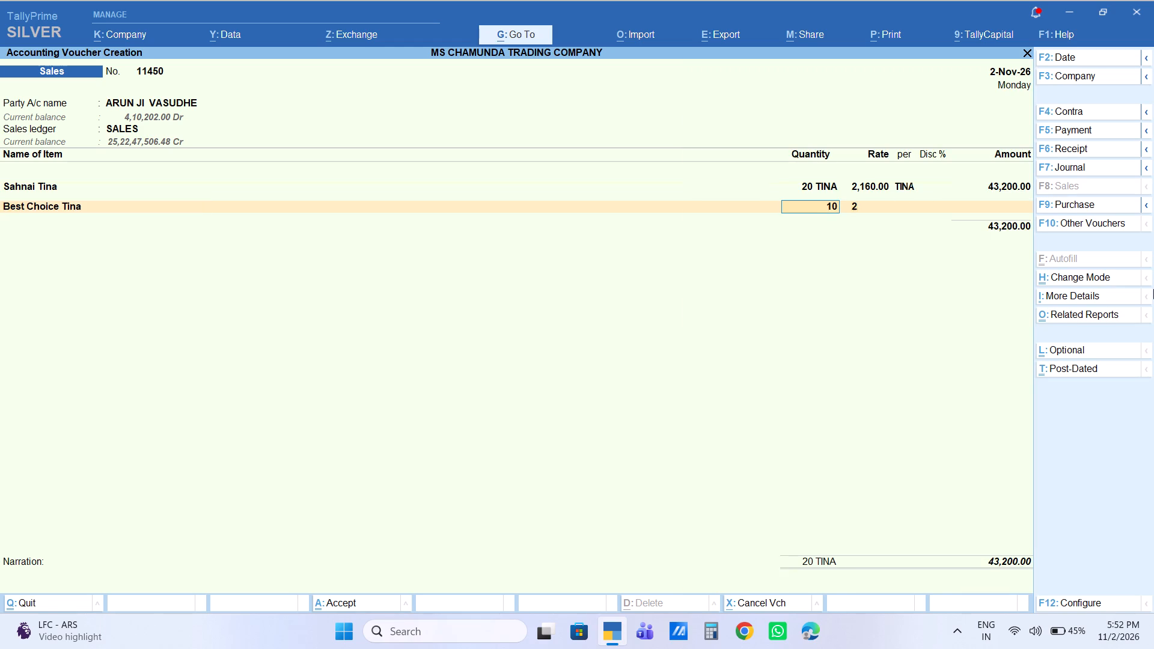
{"action": "key", "text": "Return"}
{"action": "key", "text": "Return"}
{"action": "key", "text": "Return"}
{"action": "key", "text": "BackSpace"}
{"action": "key", "text": "BackSpace"}
{"action": "key", "text": "BackSpace"}
{"action": "type", "text": "2460"}
{"action": "key", "text": "Return"}
{"action": "key", "text": "Return"}
{"action": "key", "text": "Return"}
{"action": "key", "text": "Return"}
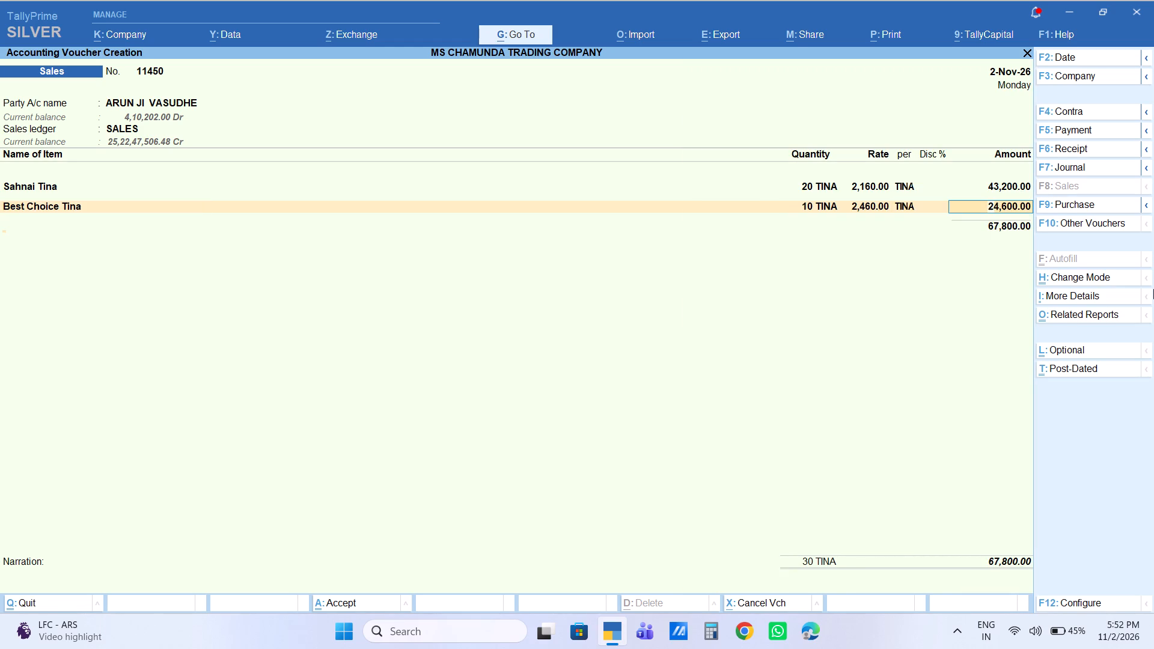
Add Nutri Soya Bag Rs10 to the voucher with quantity 1 BAG at the default rate of 2,000.00.
{"action": "type", "text": "nutr"}
{"action": "key", "text": "Down"}
{"action": "key", "text": "Down"}
{"action": "key", "text": "Down"}
{"action": "key", "text": "Down"}
{"action": "key", "text": "Down"}
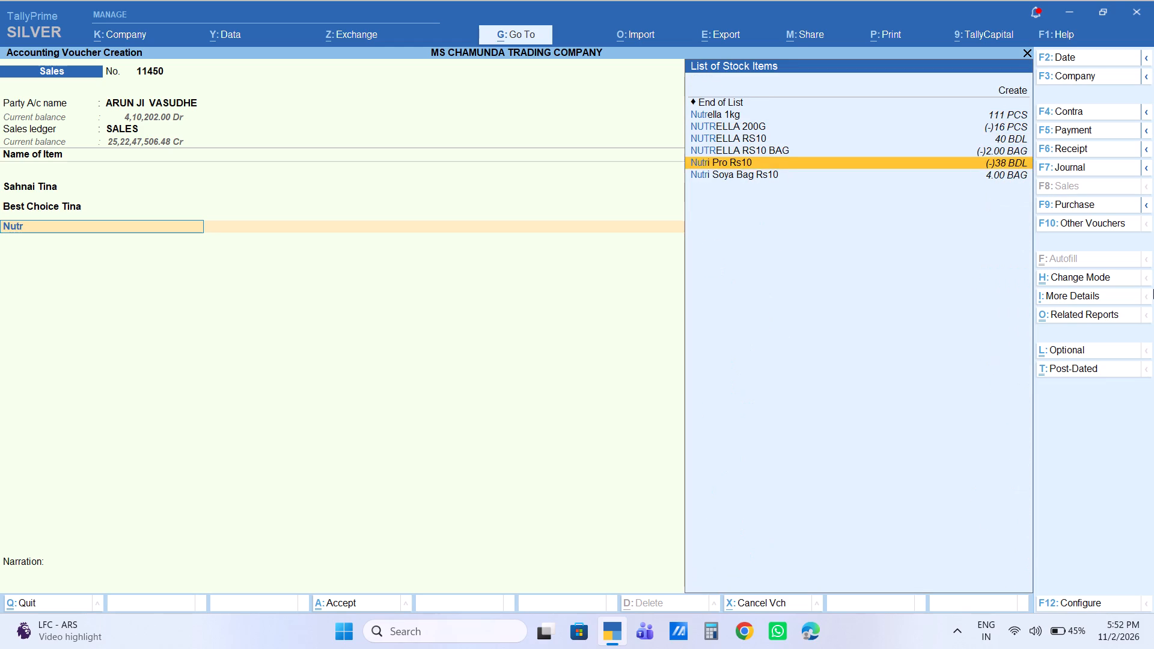
{"action": "key", "text": "Down"}
{"action": "key", "text": "Down"}
{"action": "key", "text": "Return"}
{"action": "key", "text": "1"}
{"action": "key", "text": "Return"}
{"action": "key", "text": "Return"}
{"action": "key", "text": "Return"}
{"action": "key", "text": "Return"}
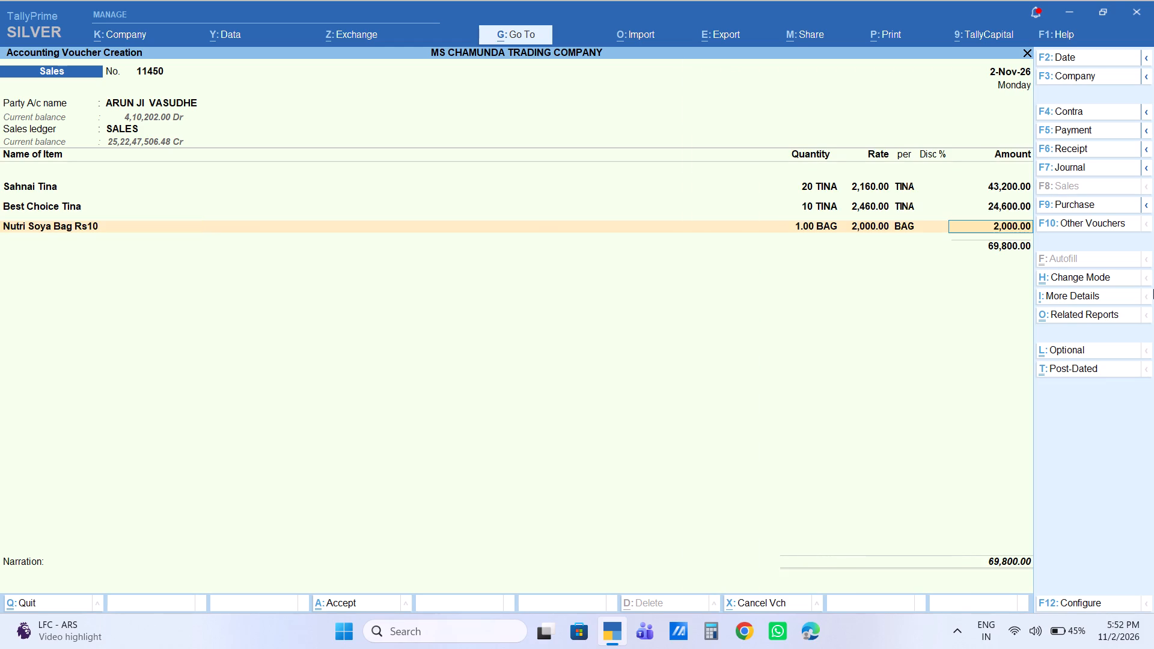
{"action": "key", "text": "Return"}
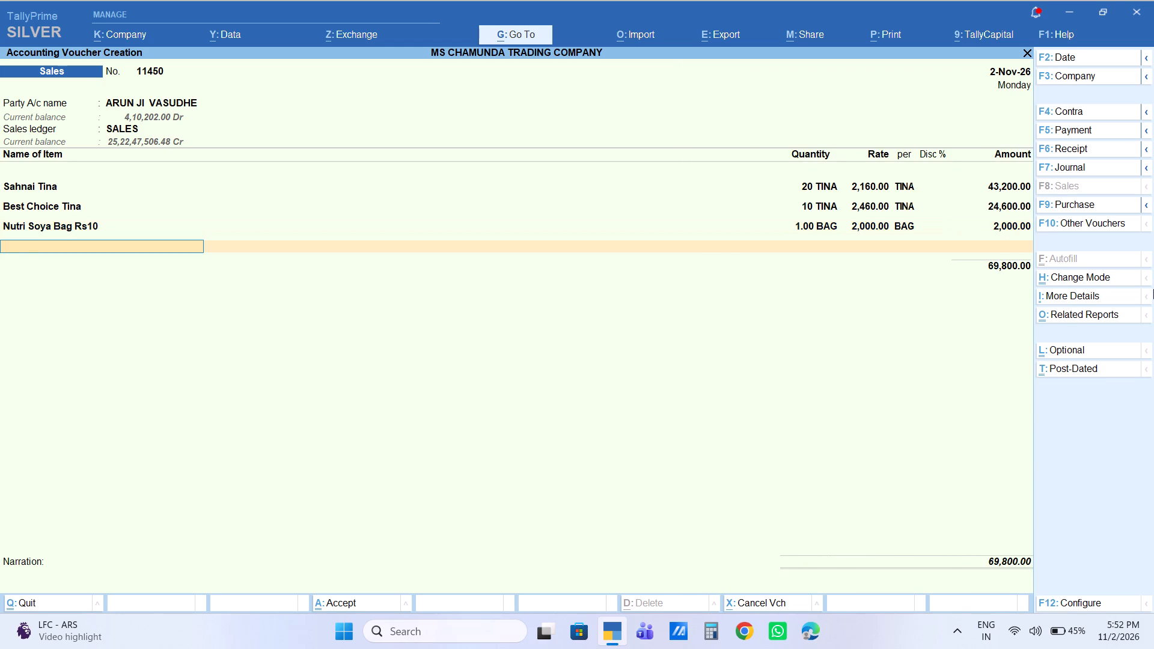
Add M Meat 100g Pcs with quantity 20 PCS at the default rate of 100.00 and a 22% discount.
{"action": "type", "text": "m mewa"}
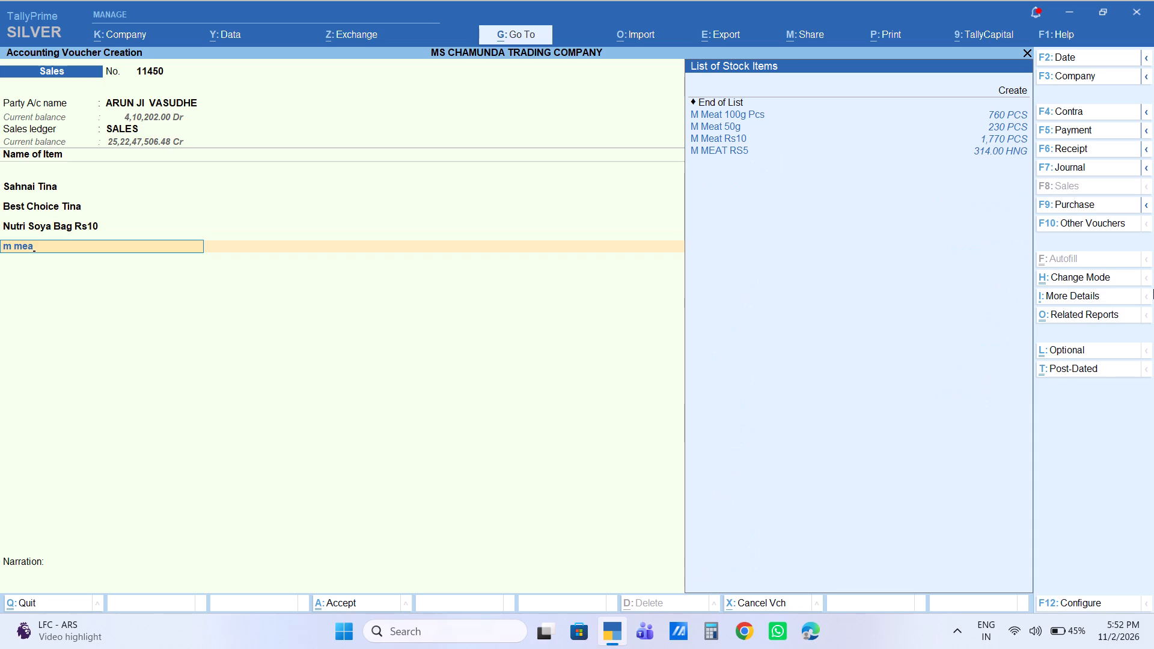
{"action": "key", "text": "Down"}
{"action": "key", "text": "Return"}
{"action": "type", "text": "20"}
{"action": "key", "text": "Return"}
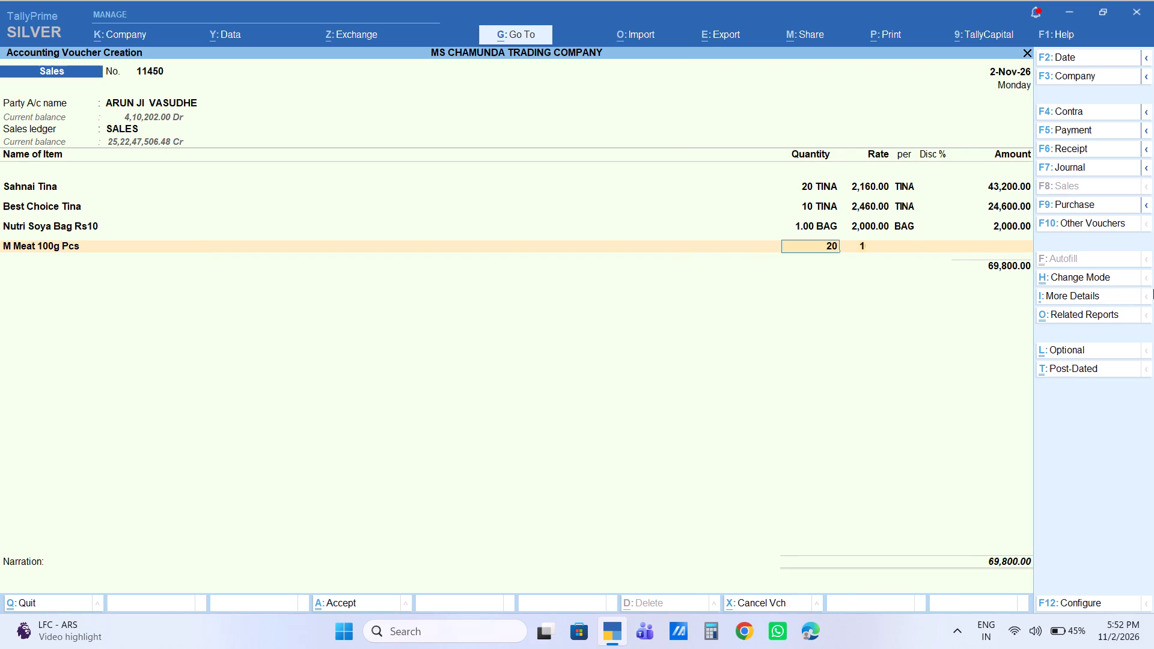
{"action": "key", "text": "Return"}
{"action": "key", "text": "Return"}
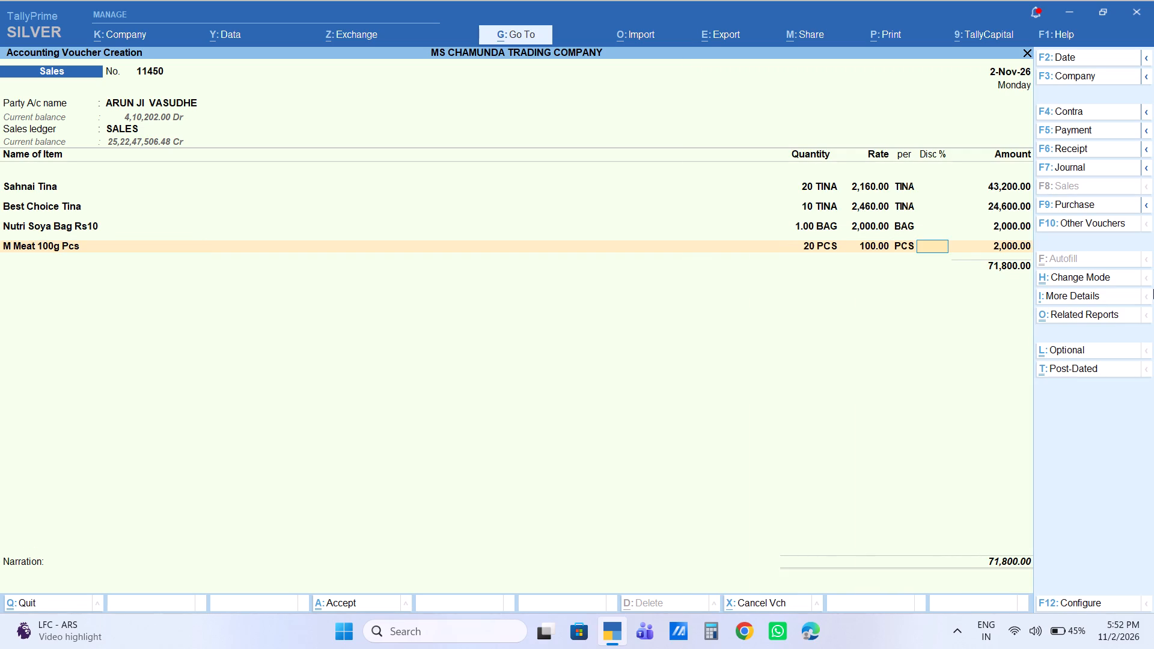
{"action": "type", "text": "22"}
{"action": "key", "text": "Return"}
{"action": "key", "text": "Return"}
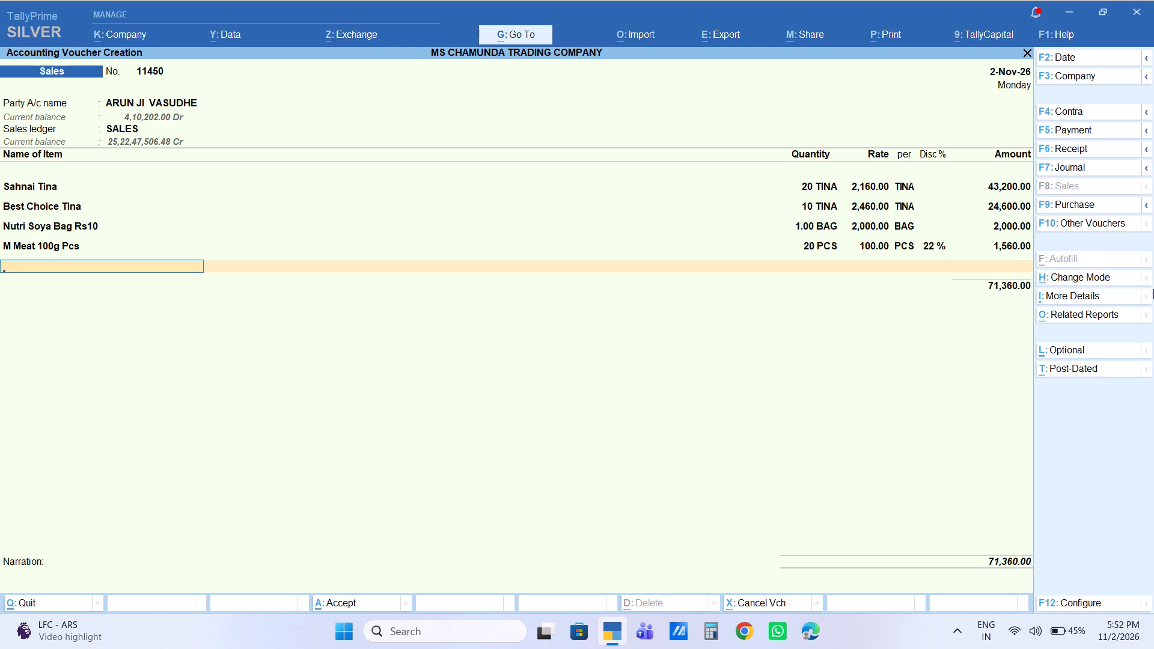
Add Sabudana Mahin 200g Bag with quantity 1 BAG at the default rate of 2,250.00.
{"action": "type", "text": "sabuda"}
{"action": "key", "text": "Down"}
{"action": "key", "text": "Down"}
{"action": "key", "text": "Down"}
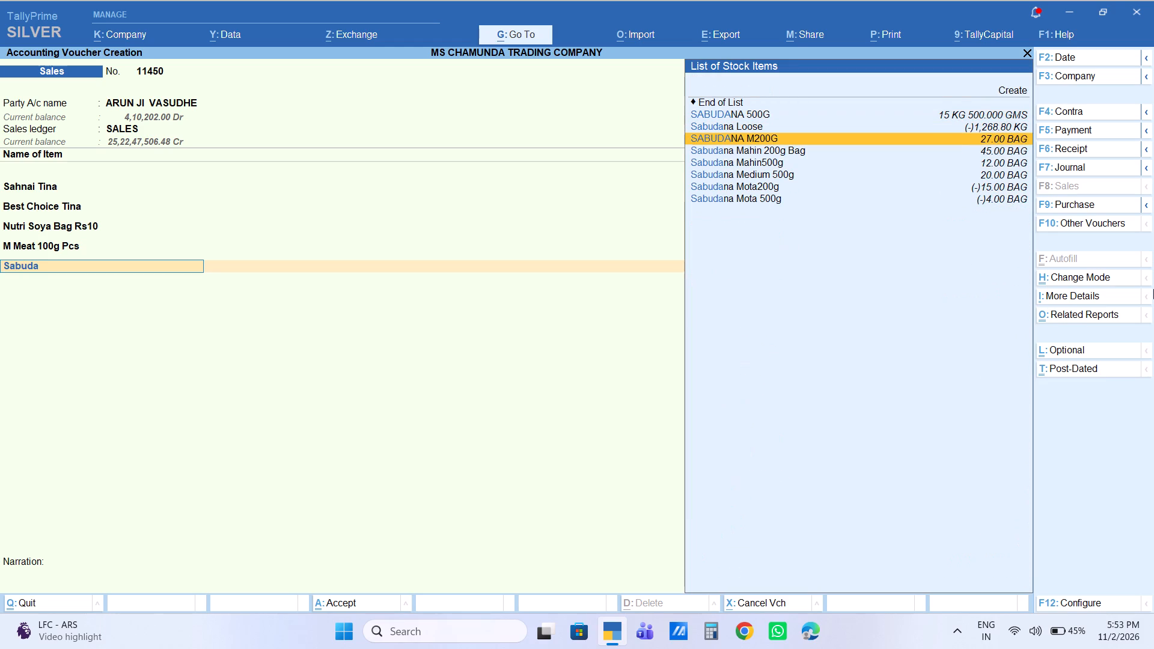
{"action": "key", "text": "Down"}
{"action": "key", "text": "Return"}
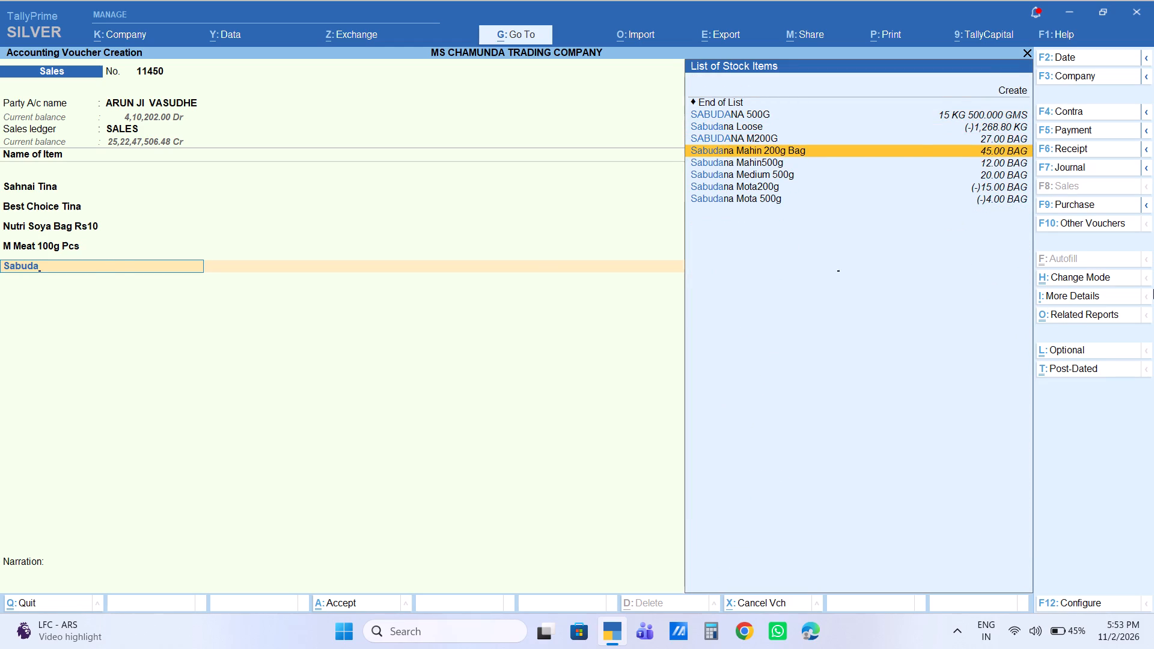
{"action": "key", "text": "1"}
{"action": "key", "text": "Return"}
{"action": "key", "text": "Return"}
{"action": "key", "text": "Return"}
{"action": "key", "text": "Return"}
{"action": "key", "text": "Return"}
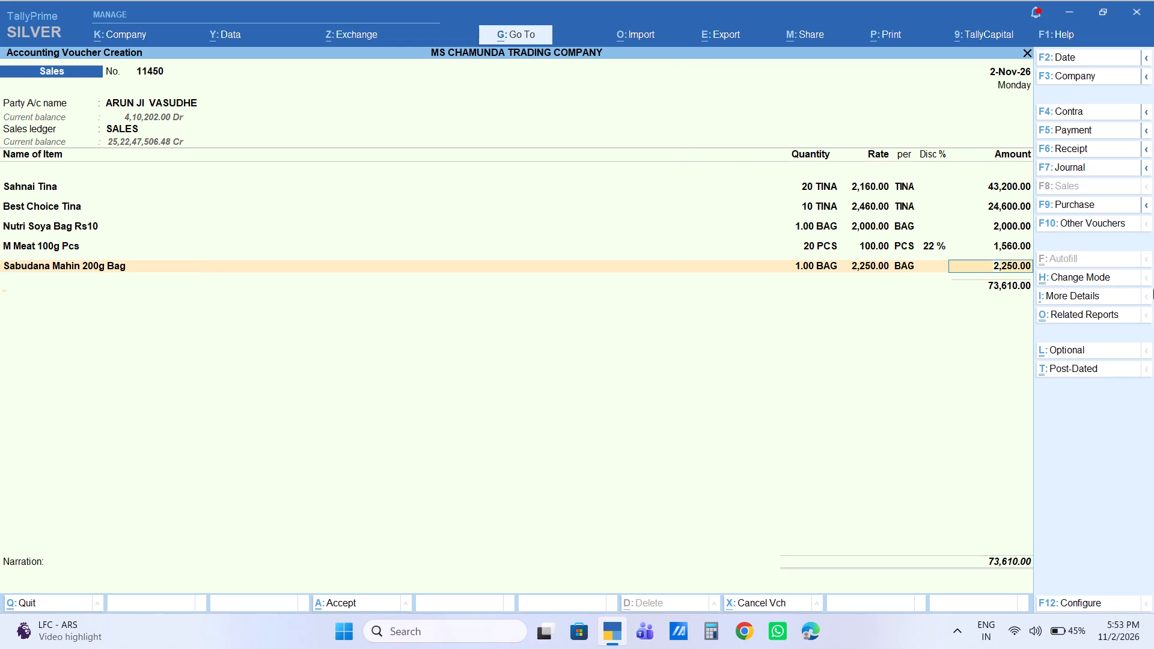
Add Sabudana Mota200g with quantity 1 BAG at the default rate of 2,250.00.
{"action": "type", "text": "sabuda"}
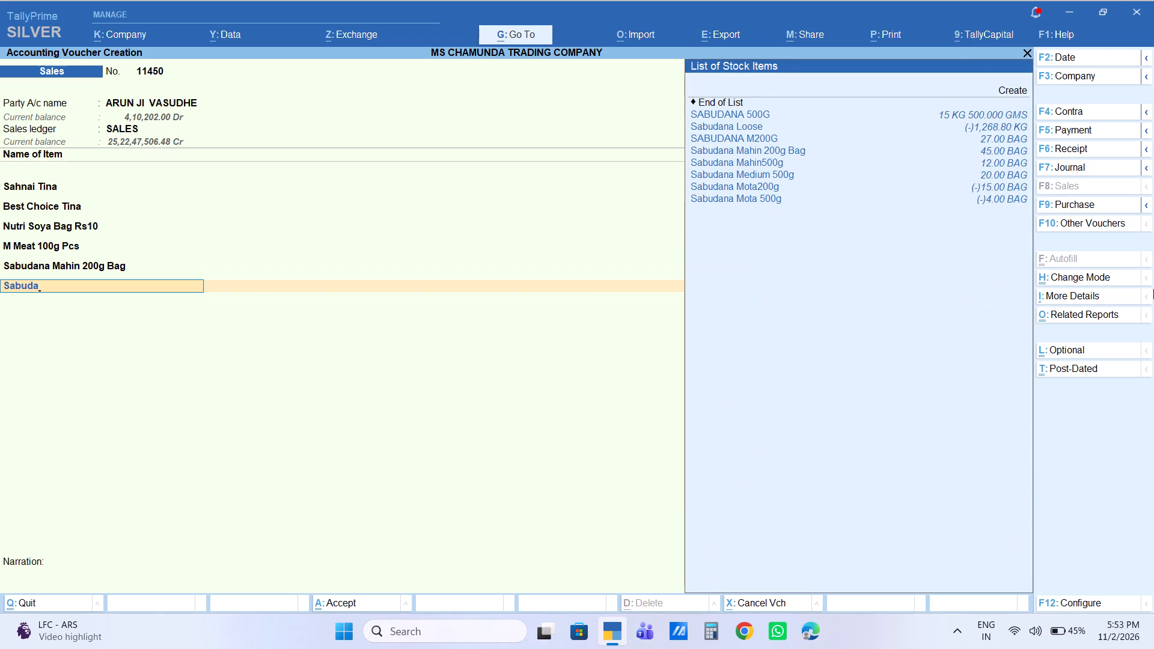
{"action": "key", "text": "Down"}
{"action": "key", "text": "Down"}
{"action": "key", "text": "Down"}
{"action": "key", "text": "Down"}
{"action": "key", "text": "Down"}
{"action": "key", "text": "Down"}
{"action": "key", "text": "Down"}
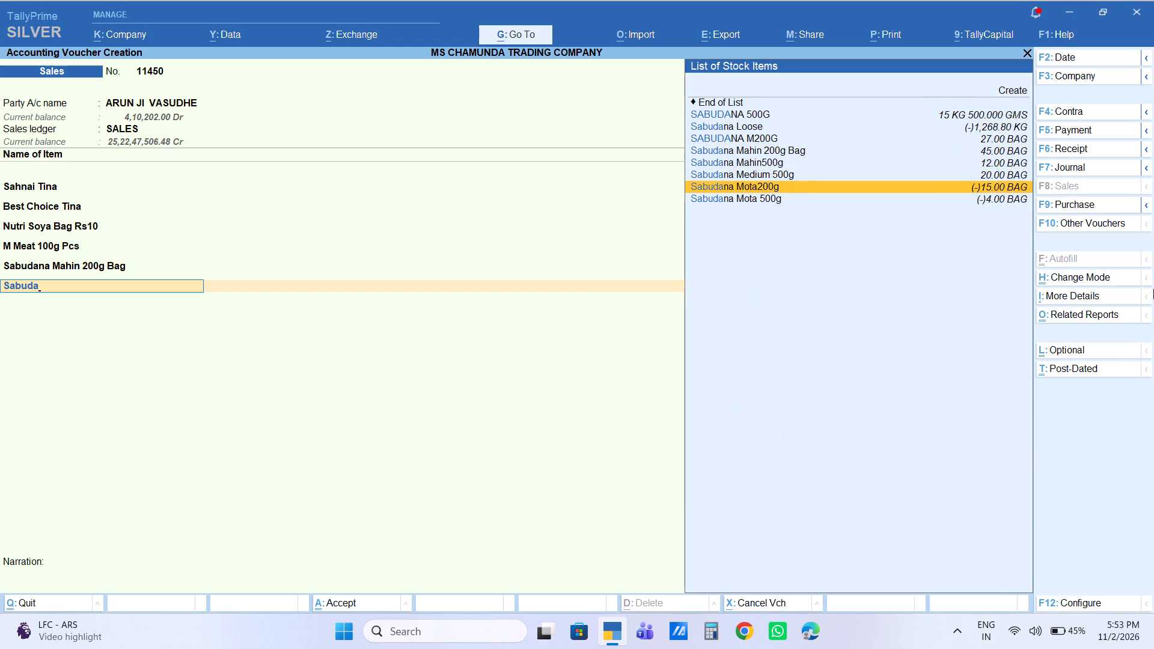
{"action": "key", "text": "Return"}
{"action": "key", "text": "1"}
{"action": "key", "text": "Return"}
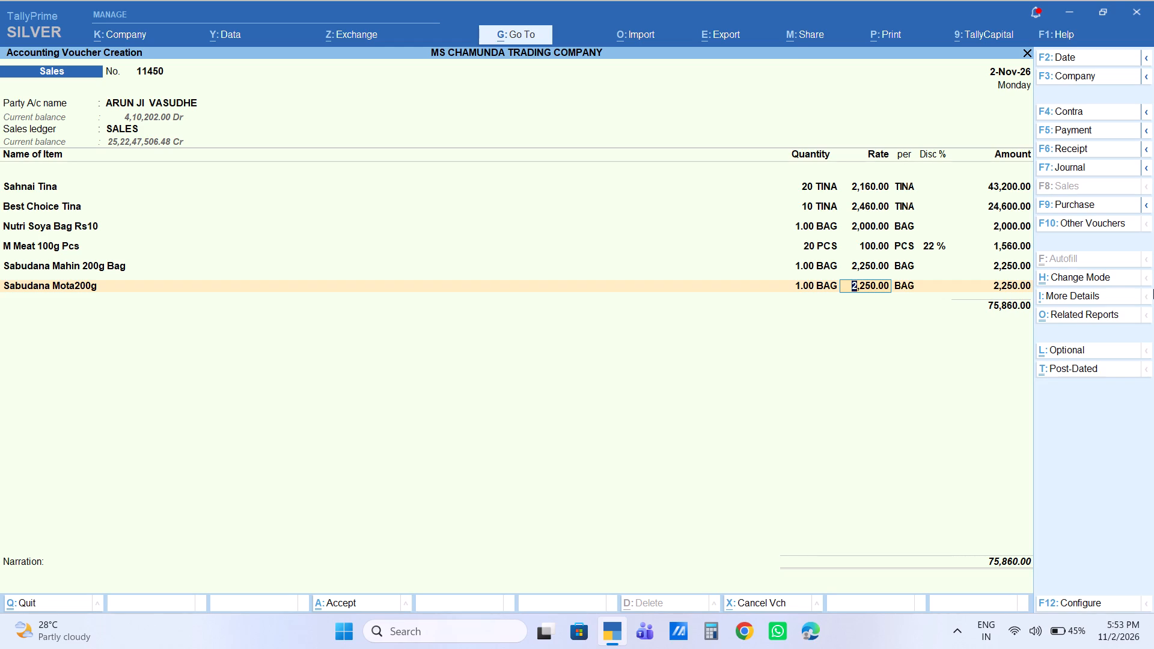
{"action": "key", "text": "Down"}
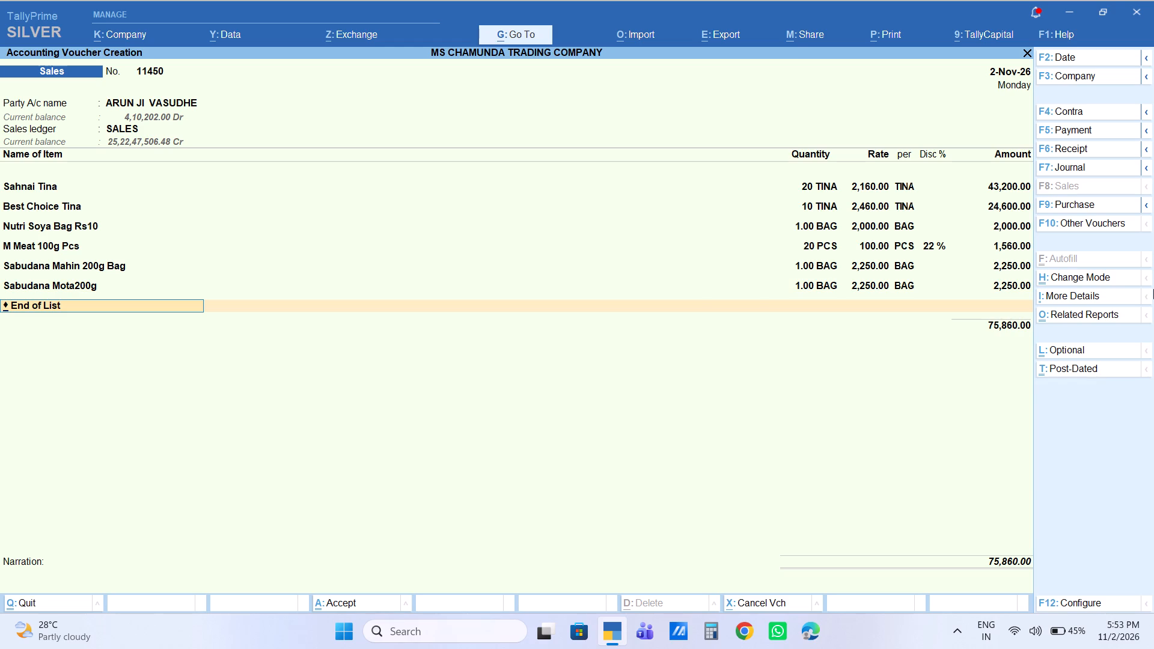
Add CHURA 23KG with quantity 5 BAG at the default rate of 850.00 and no discount.
{"action": "type", "text": "chura"}
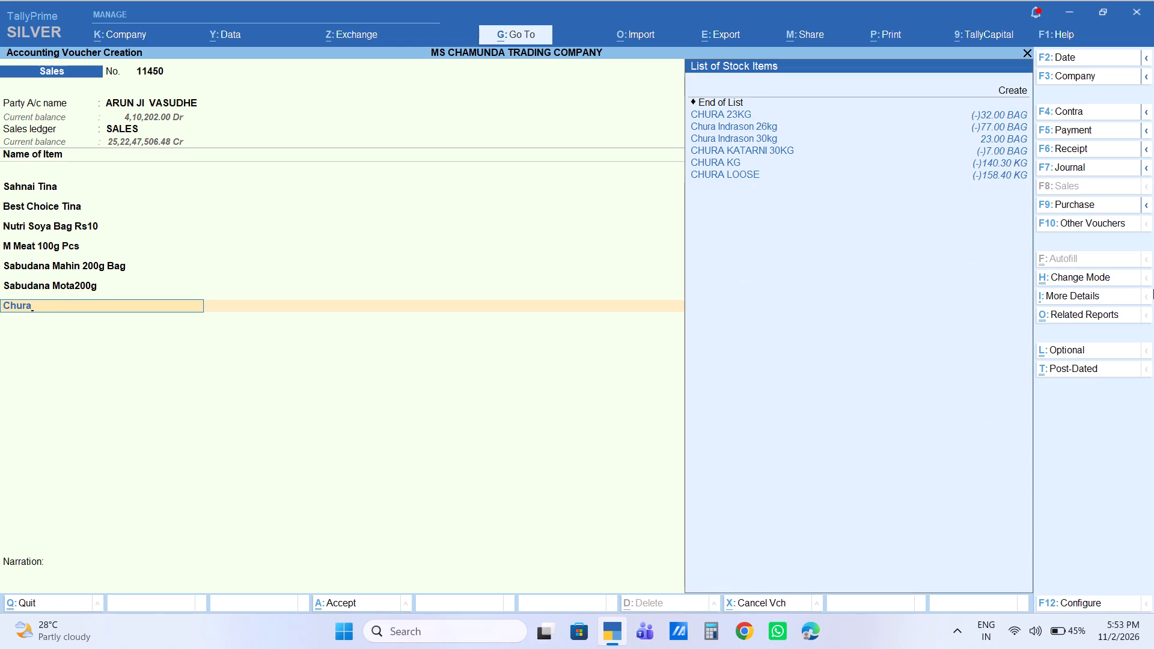
{"action": "key", "text": "Down"}
{"action": "key", "text": "Return"}
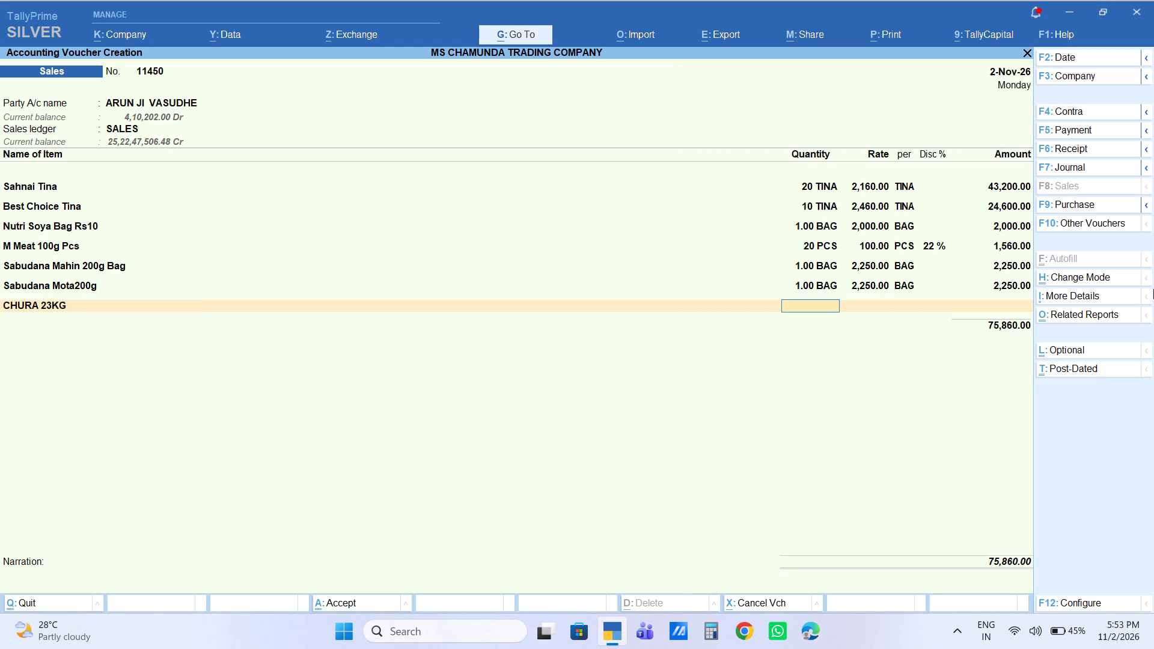
{"action": "key", "text": "5"}
{"action": "key", "text": "Return"}
{"action": "key", "text": "Return"}
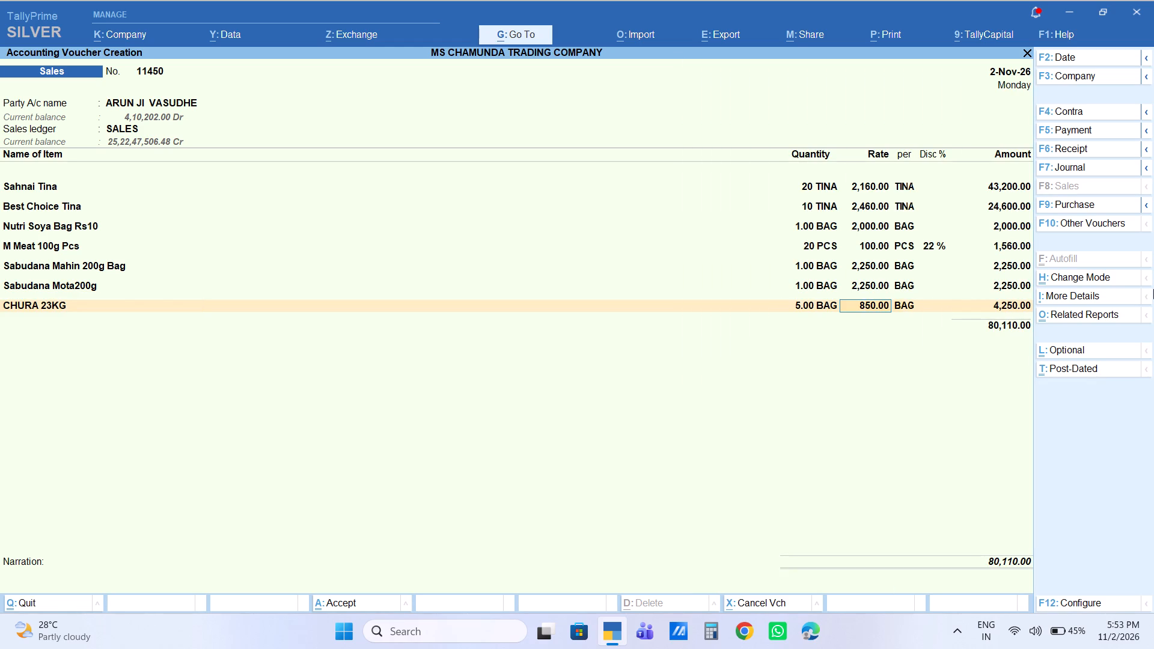
{"action": "key", "text": "Return"}
{"action": "key", "text": "Return"}
{"action": "key", "text": "Return"}
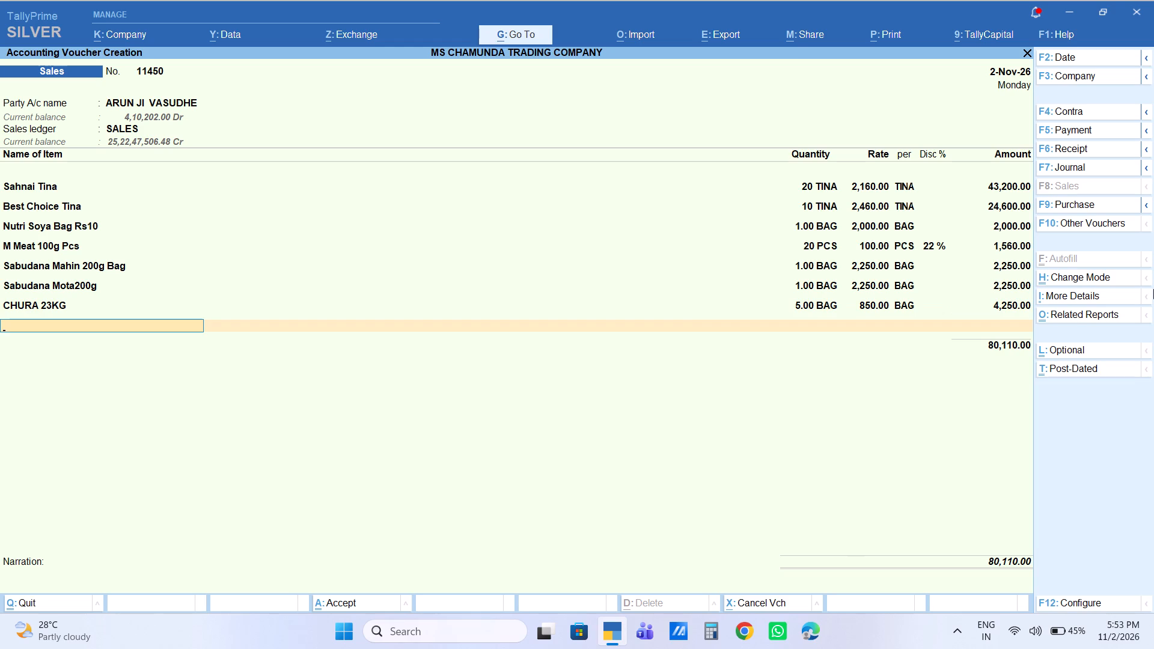
Add Bokla Dal 30KG with quantity 1 BAG at the default rate of 1,740.00 and no discount.
{"action": "type", "text": "bokla"}
{"action": "key", "text": "Down"}
{"action": "key", "text": "Return"}
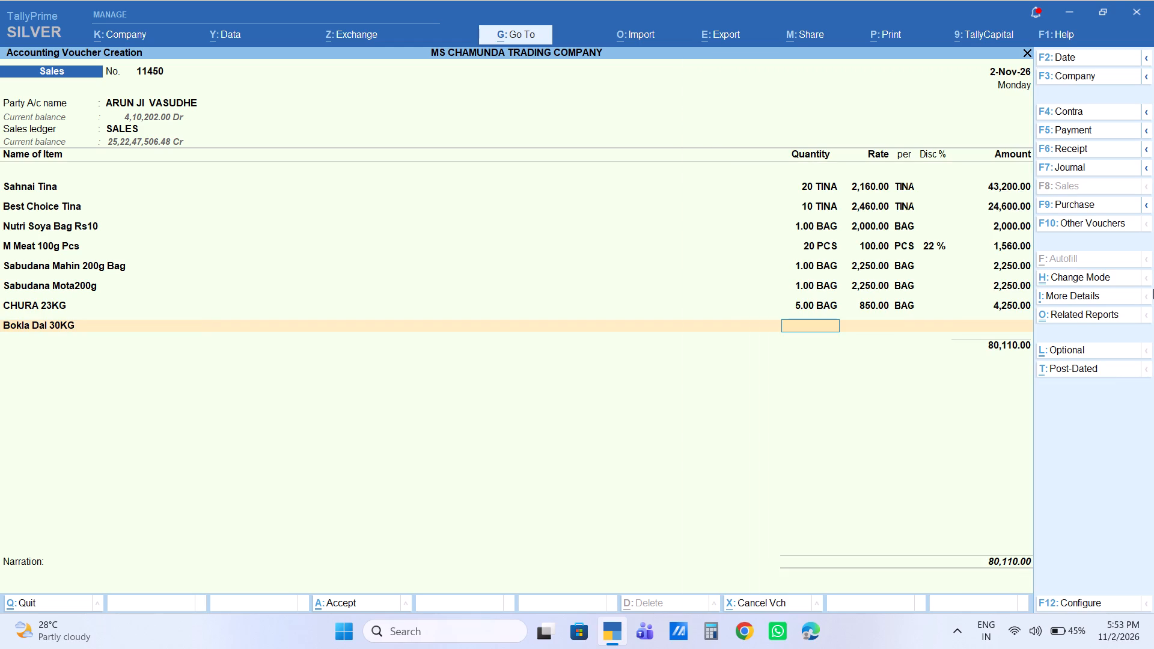
{"action": "key", "text": "1"}
{"action": "key", "text": "Return"}
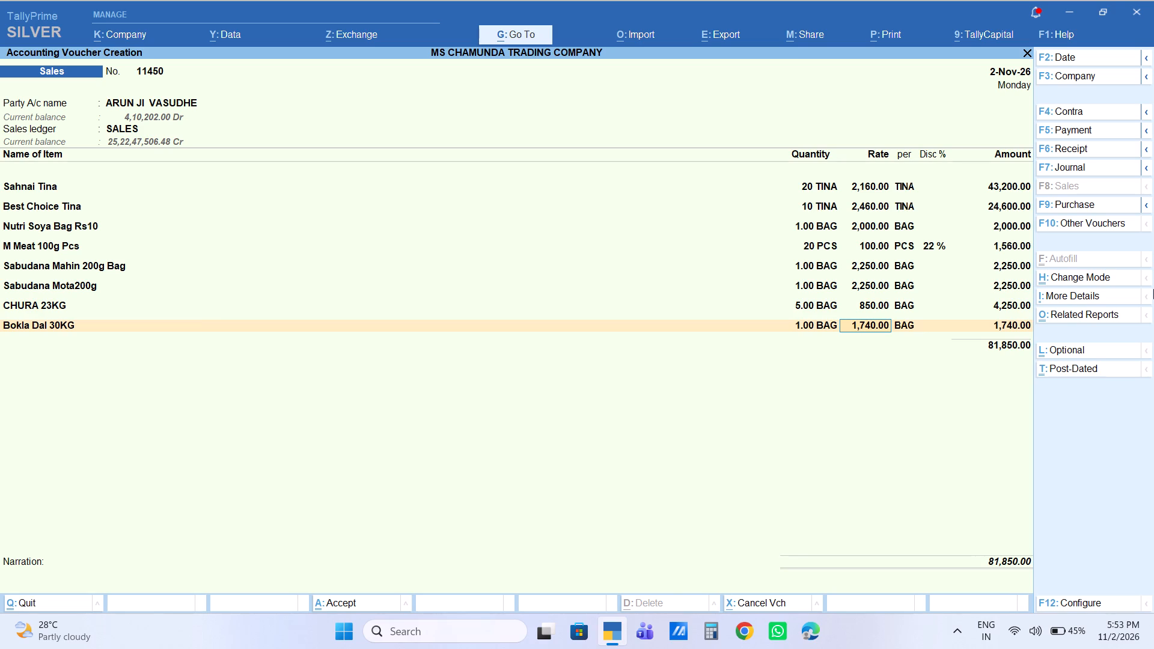
{"action": "key", "text": "Return"}
{"action": "key", "text": "Return"}
{"action": "key", "text": "Return"}
{"action": "key", "text": "Return"}
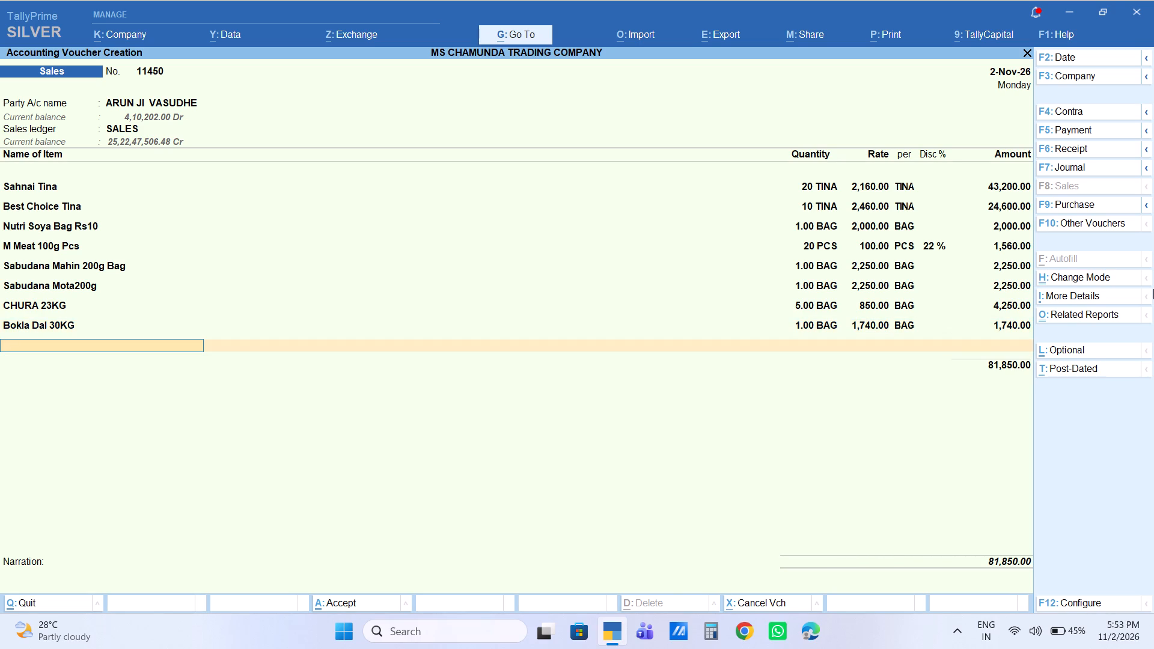
Add CHANA 30KG with quantity 2 BAG and set its line amount to 4,800.00.
{"action": "type", "text": "chana"}
{"action": "key", "text": "space"}
{"action": "key", "text": "Down"}
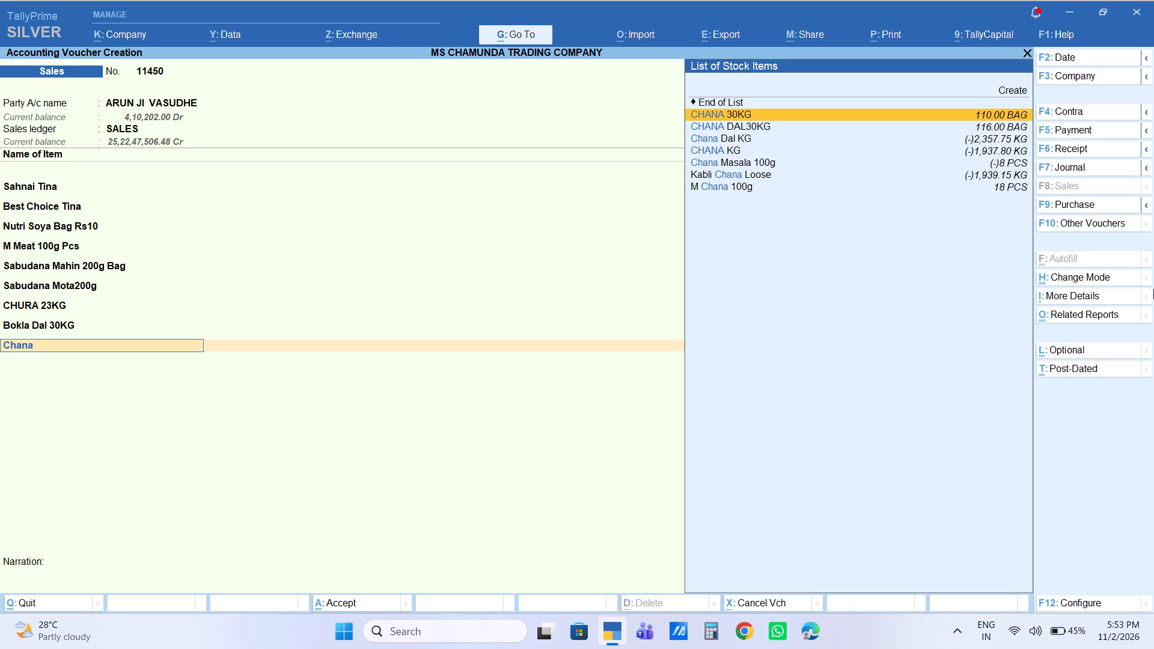
{"action": "key", "text": "Return"}
{"action": "key", "text": "2"}
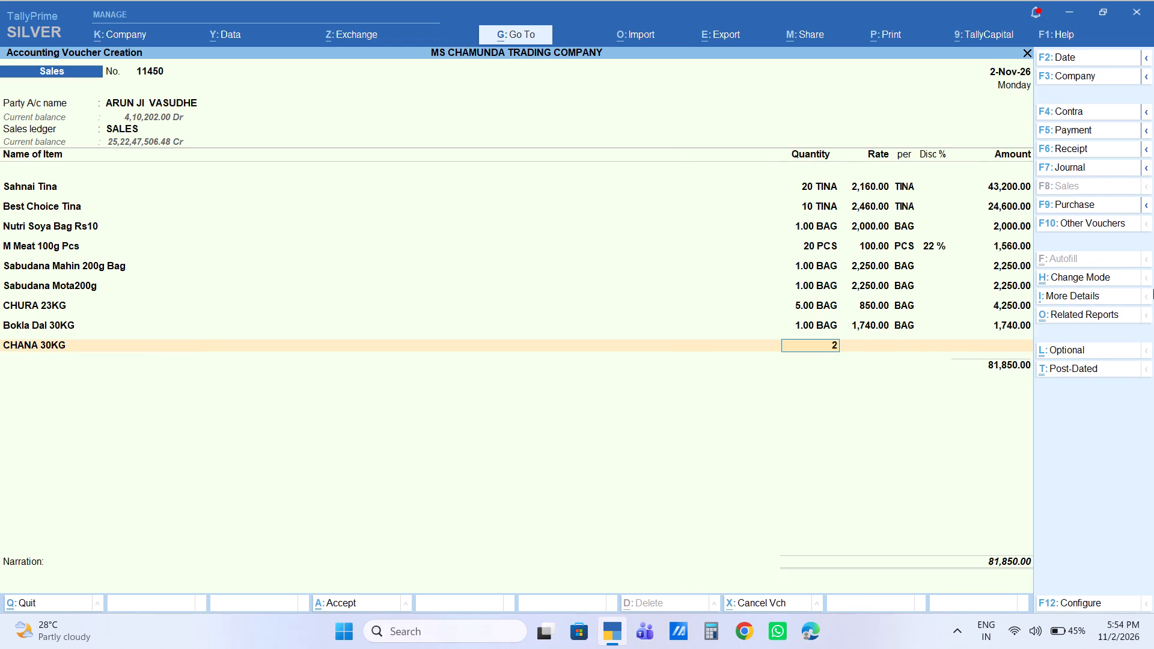
{"action": "key", "text": "Return"}
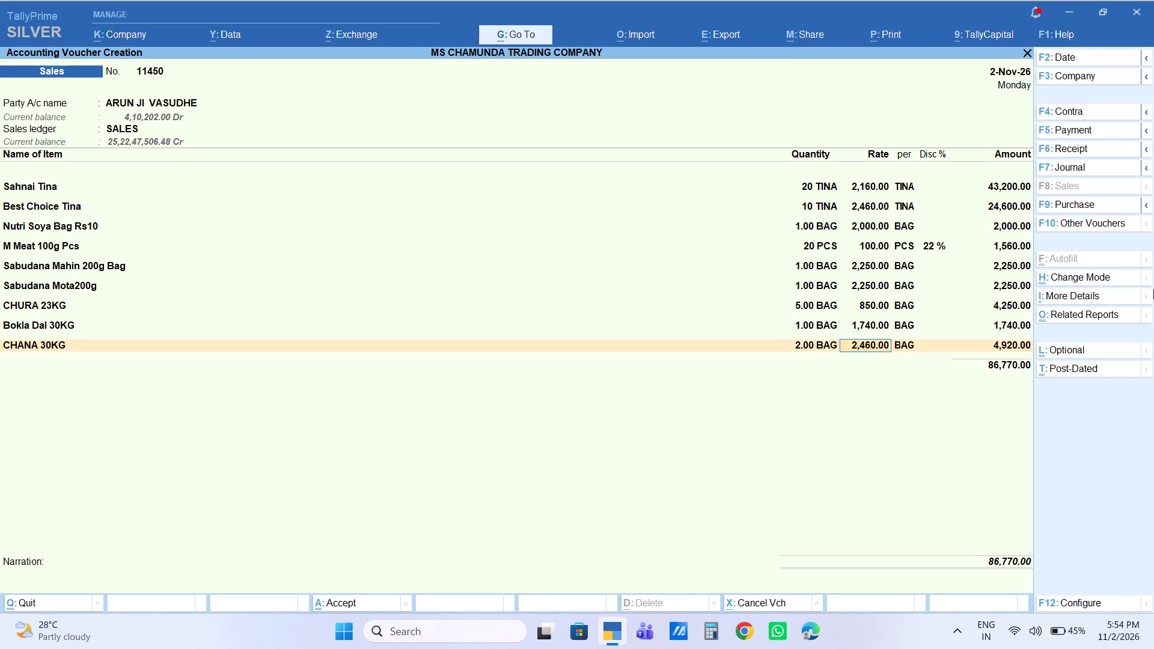
{"action": "key", "text": "Return"}
{"action": "key", "text": "Return"}
{"action": "key", "text": "Return"}
{"action": "type", "text": "4800"}
{"action": "key", "text": "Return"}
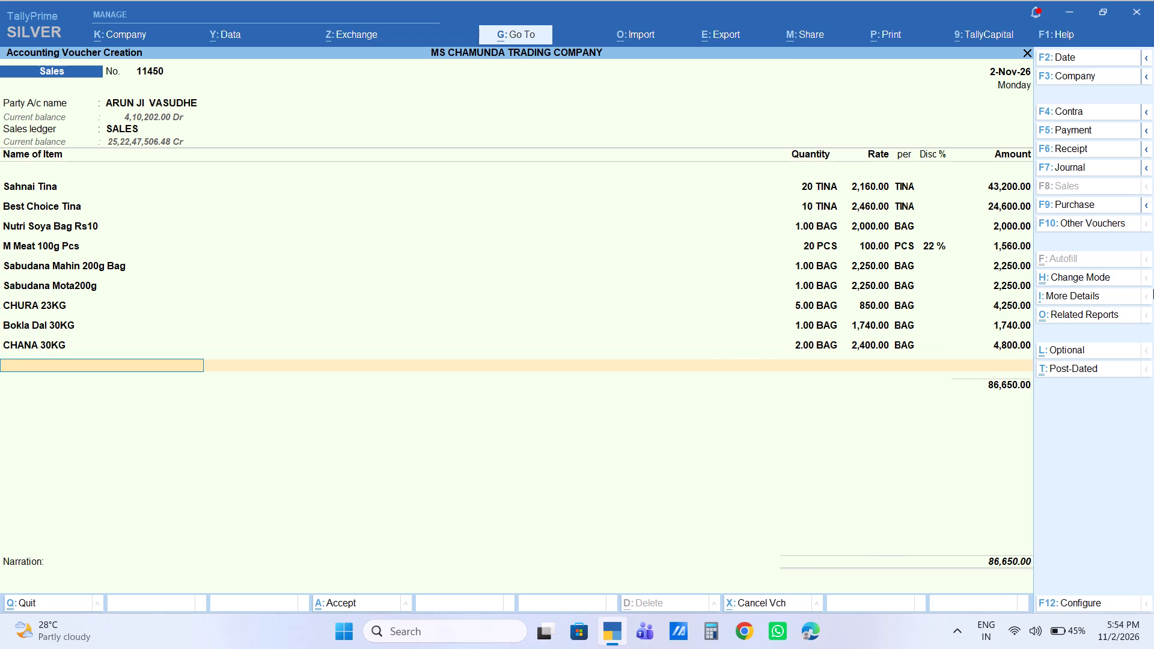
Add TARZAN BESAN 5KG with quantity 8 jhola and set its line amount to 2,400.00.
{"action": "type", "text": "tarza"}
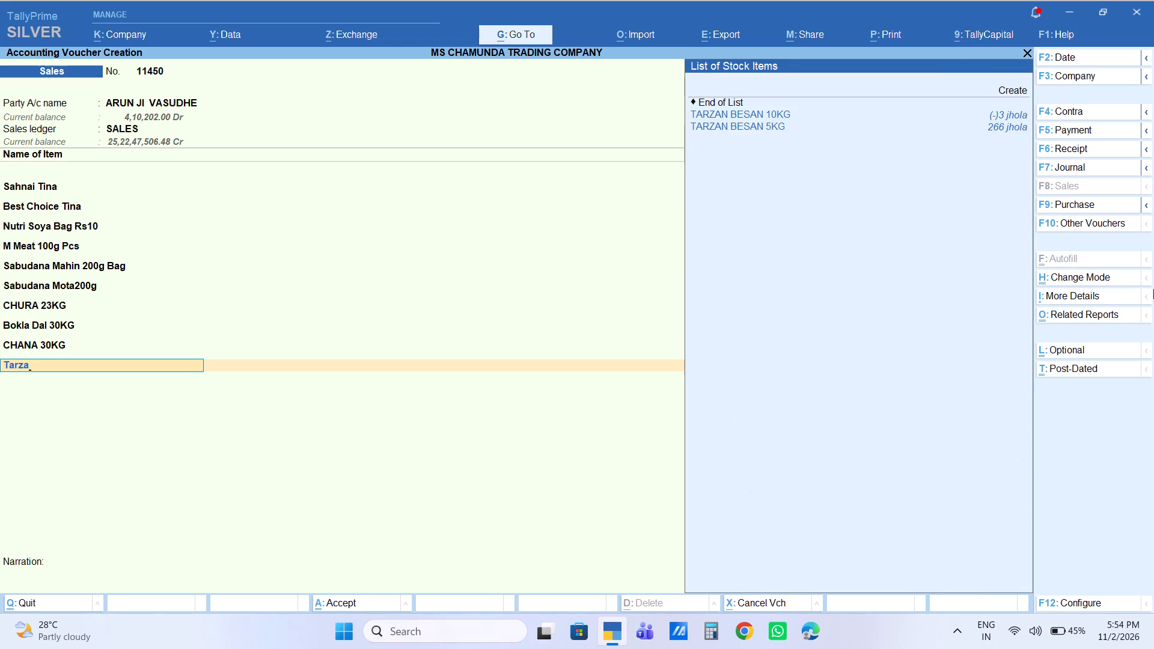
{"action": "key", "text": "Down"}
{"action": "key", "text": "Down"}
{"action": "key", "text": "Return"}
{"action": "key", "text": "8"}
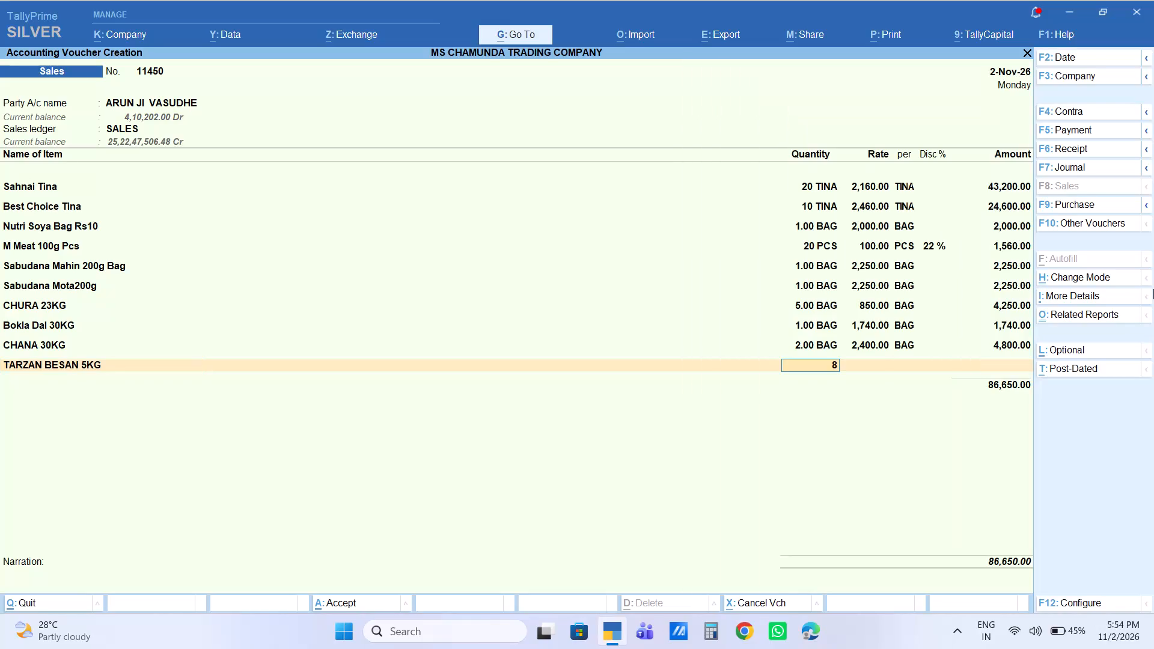
{"action": "key", "text": "Return"}
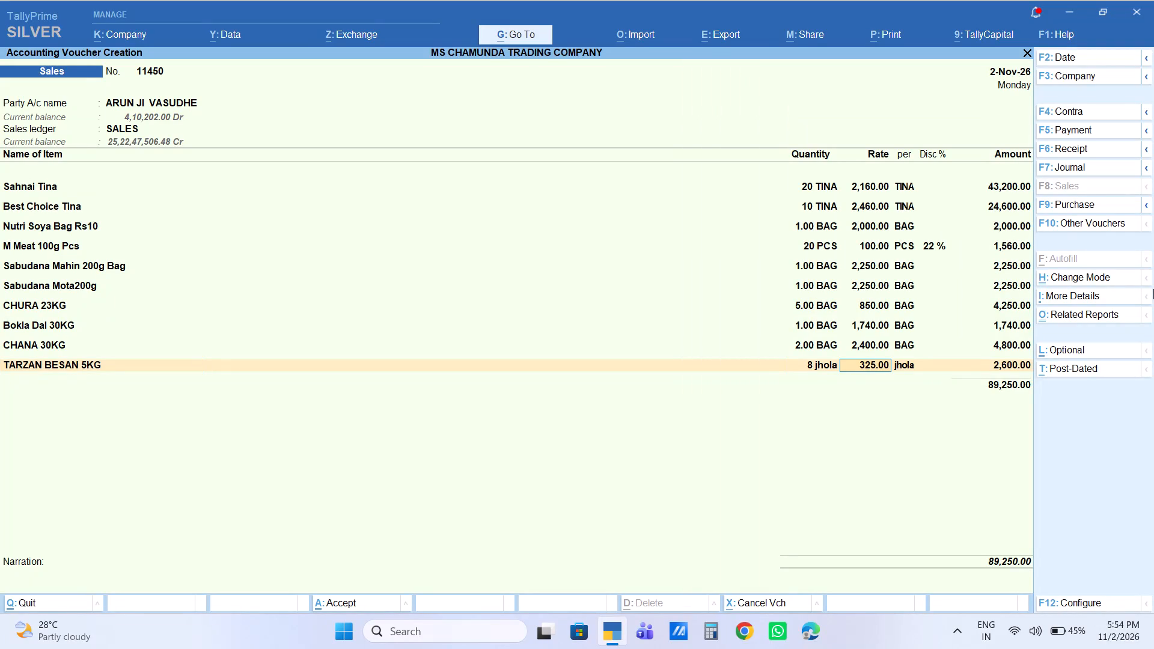
{"action": "key", "text": "Return"}
{"action": "key", "text": "Return"}
{"action": "key", "text": "Return"}
{"action": "type", "text": "2400"}
{"action": "key", "text": "Return"}
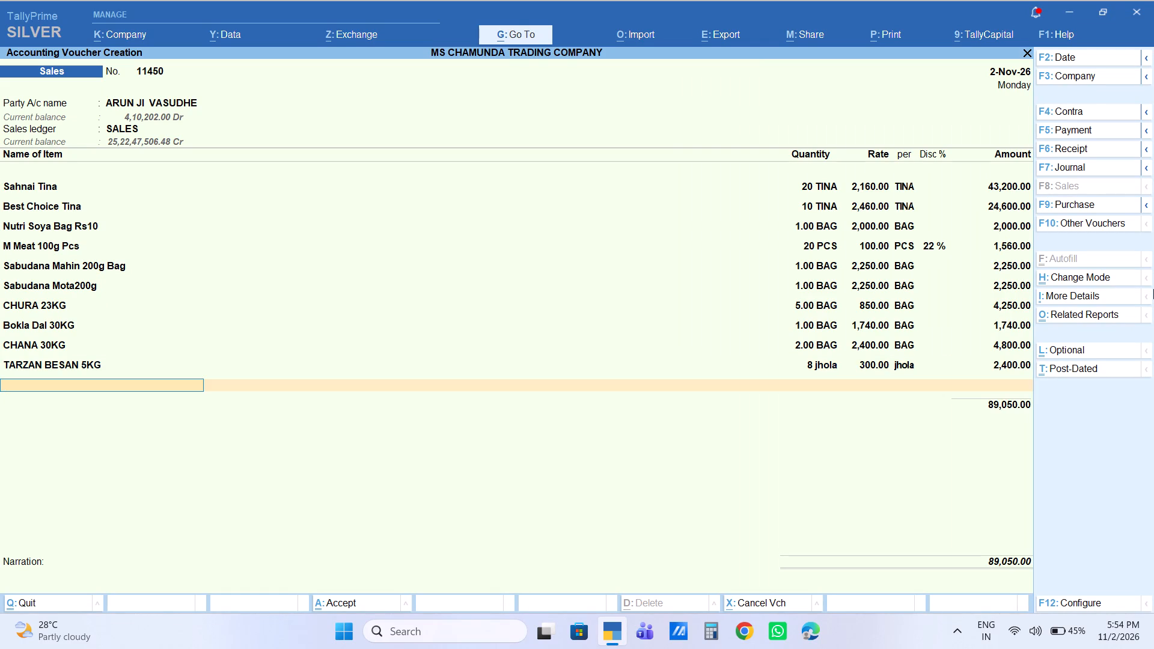
Add Bikaji Papad Kg with quantity 4 KG at a rate of 260.00 and no discount.
{"action": "type", "text": "bikaji"}
{"action": "key", "text": "Down"}
{"action": "key", "text": "Down"}
{"action": "key", "text": "Down"}
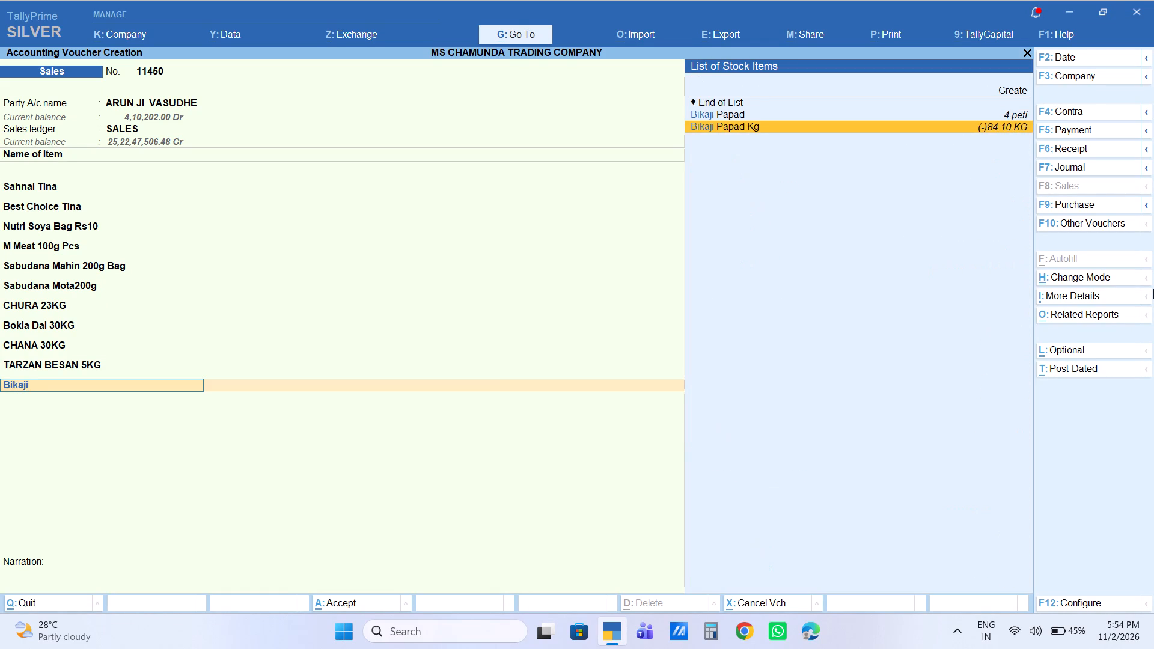
{"action": "key", "text": "Return"}
{"action": "key", "text": "4"}
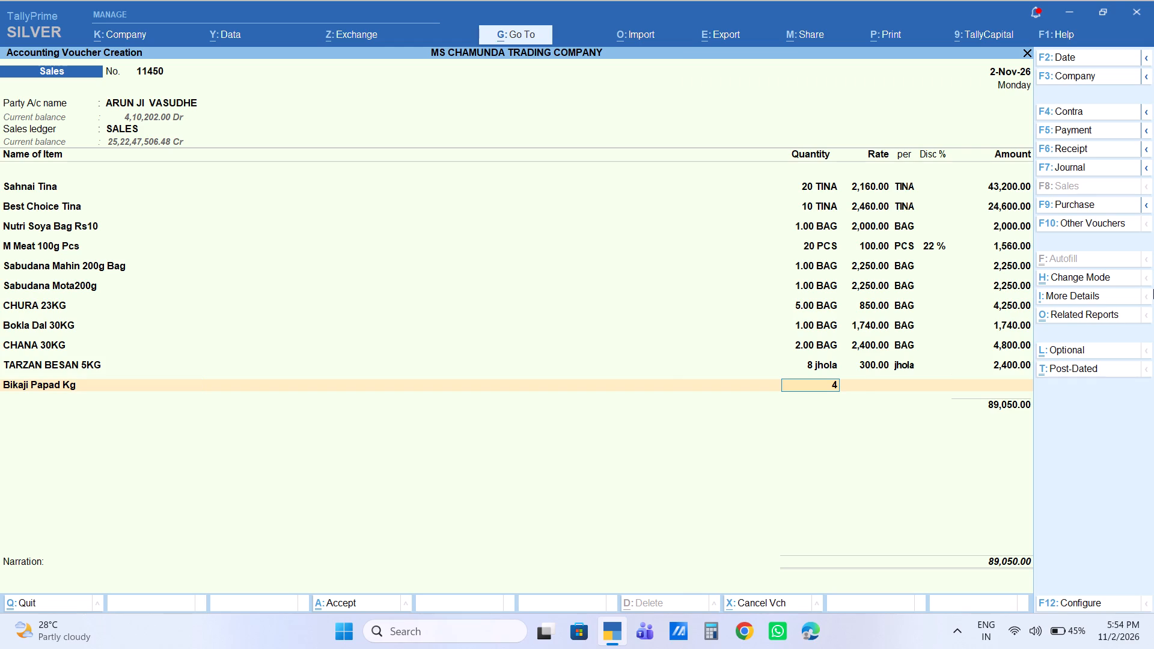
{"action": "key", "text": "Return"}
{"action": "type", "text": "260"}
{"action": "key", "text": "Return"}
{"action": "key", "text": "Return"}
{"action": "key", "text": "Return"}
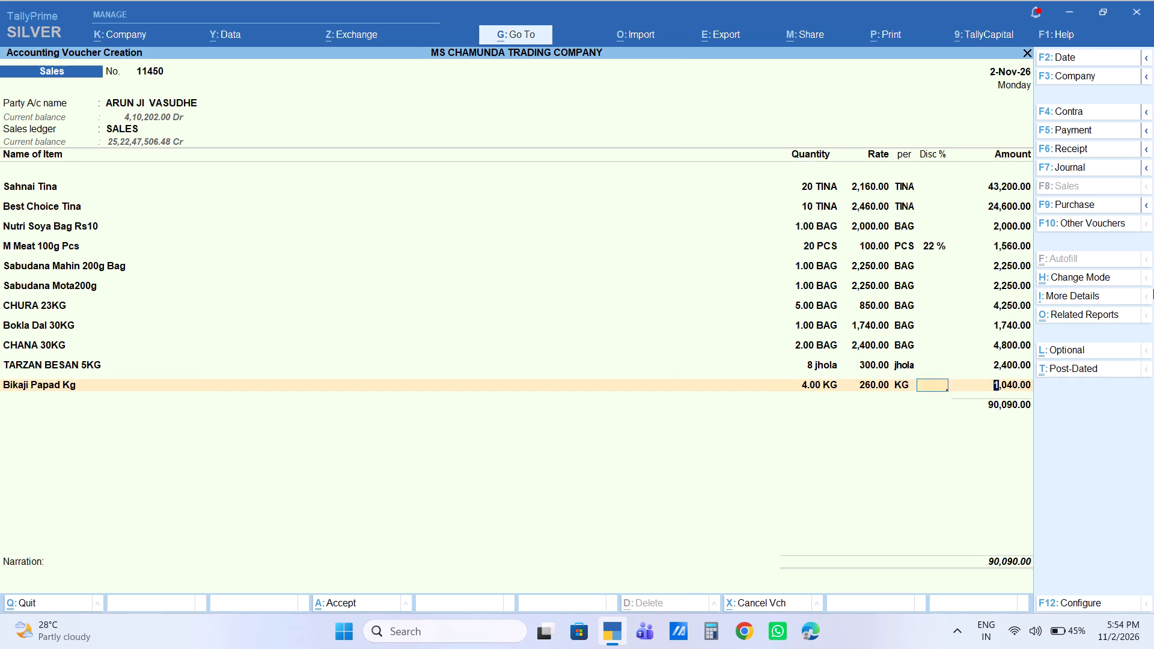
Add SAGAR 500G PCS with quantity 30 PCS and set its line amount to 5,200.00.
{"action": "key", "text": "Return"}
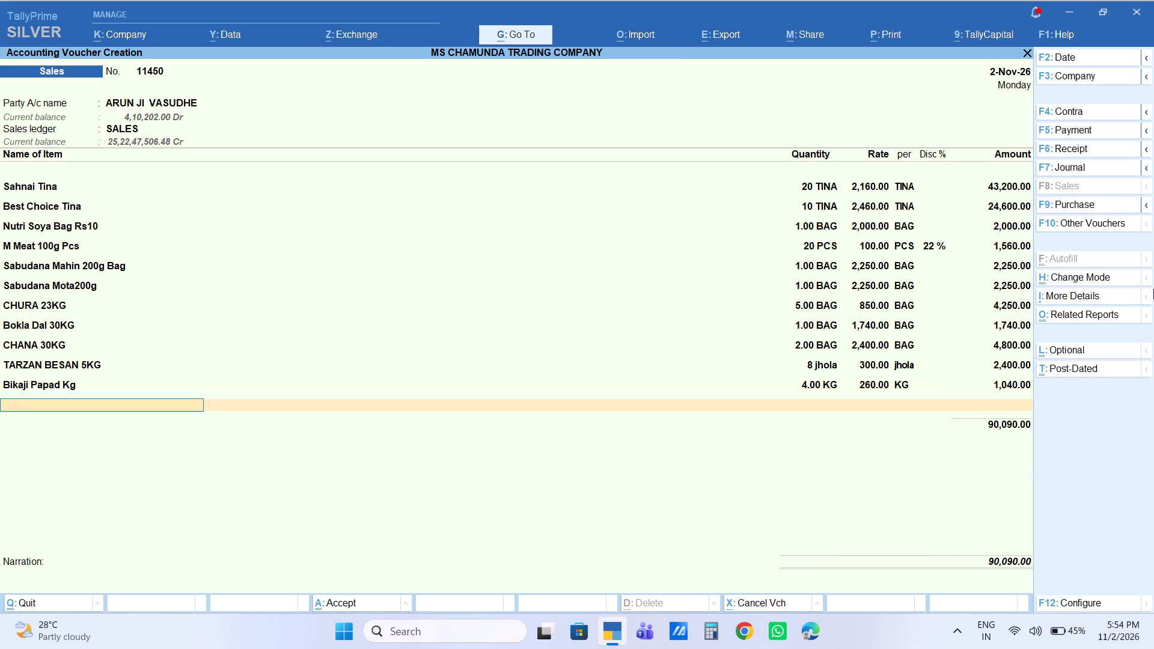
{"action": "type", "text": "sagar"}
{"action": "key", "text": "Return"}
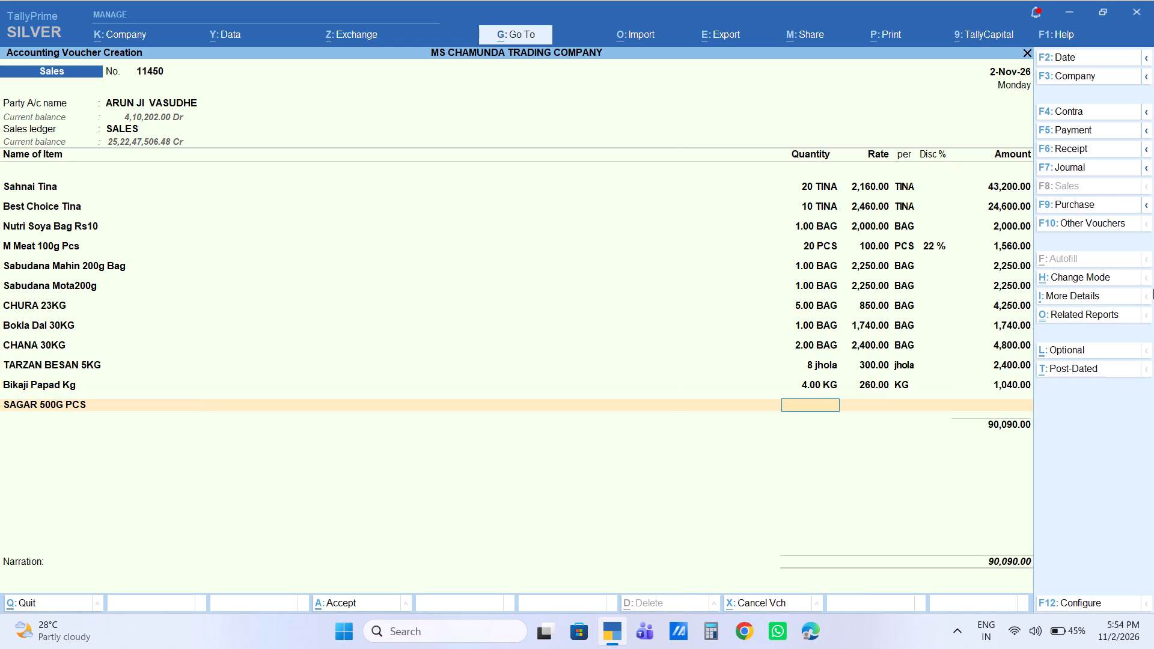
{"action": "type", "text": "30"}
{"action": "key", "text": "Return"}
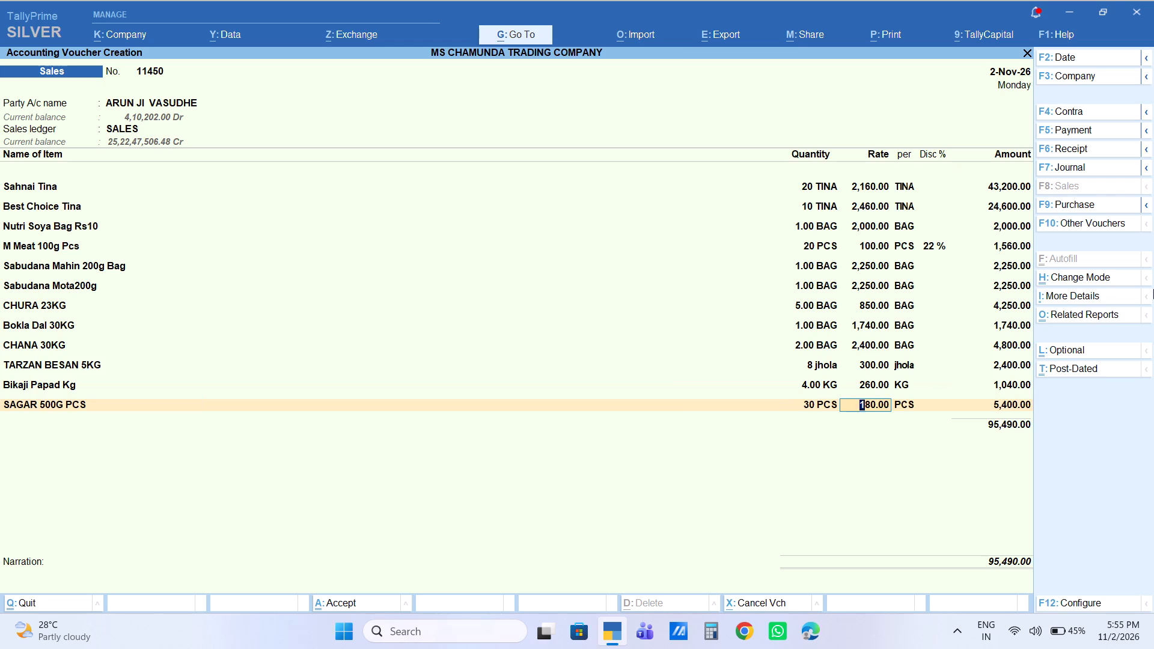
{"action": "key", "text": "Return"}
{"action": "key", "text": "Return"}
{"action": "key", "text": "Return"}
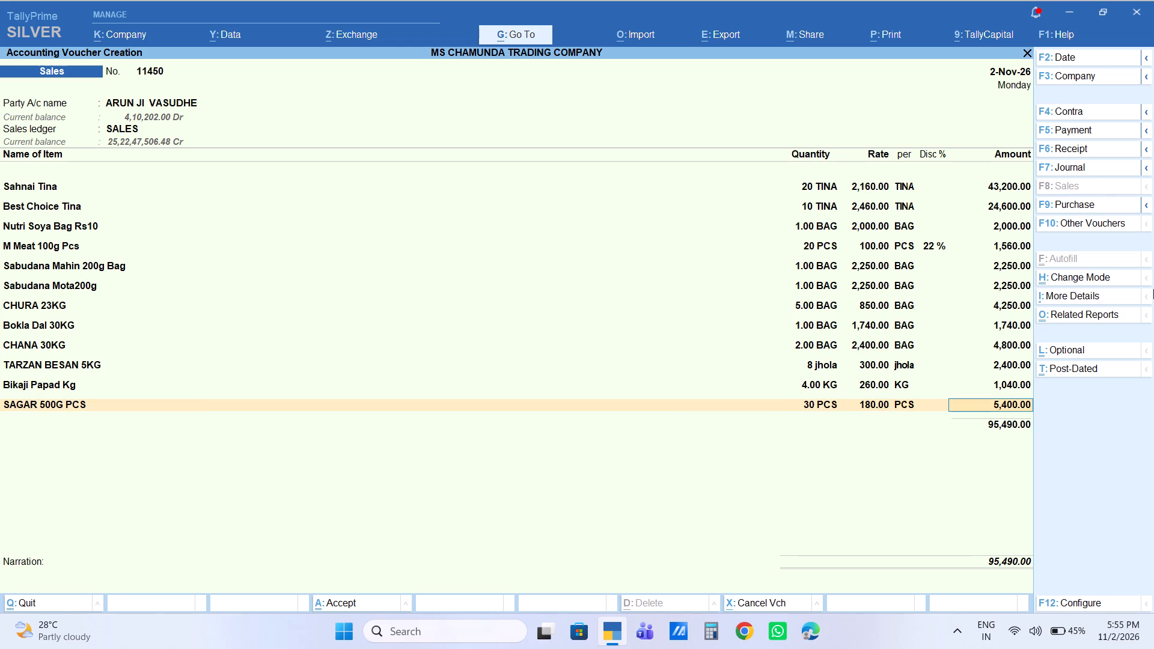
{"action": "type", "text": "5200"}
{"action": "key", "text": "Return"}
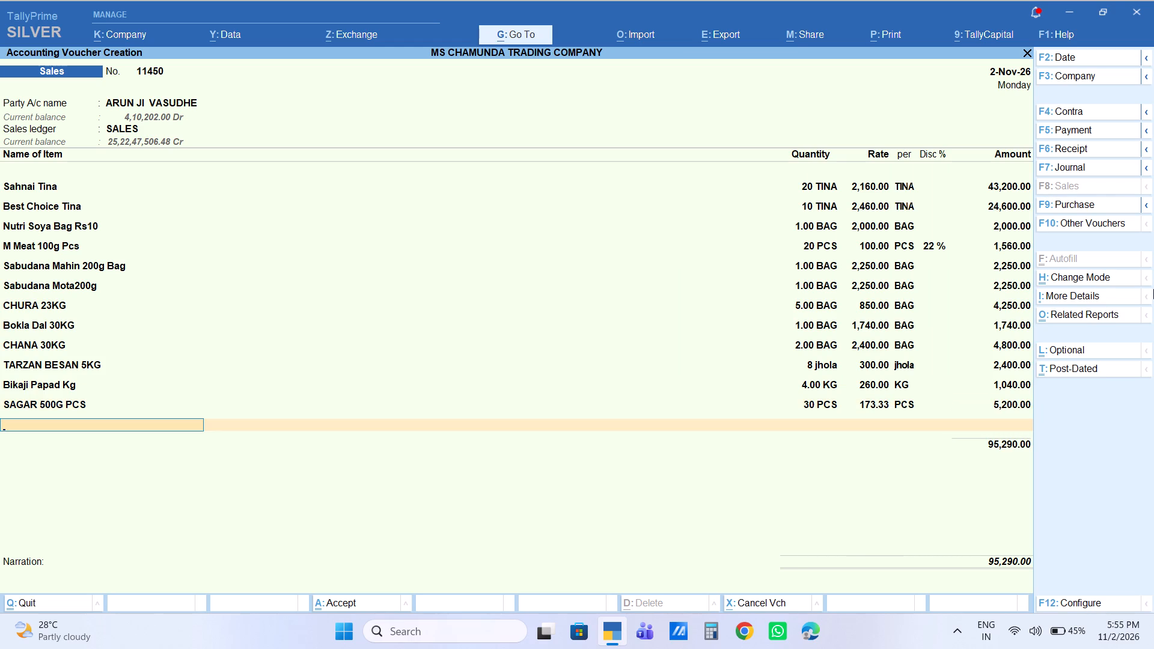
Add Parle G Rs5 with quantity 3 peti at the default rate of 630.00 and no discount.
{"action": "type", "text": "parle"}
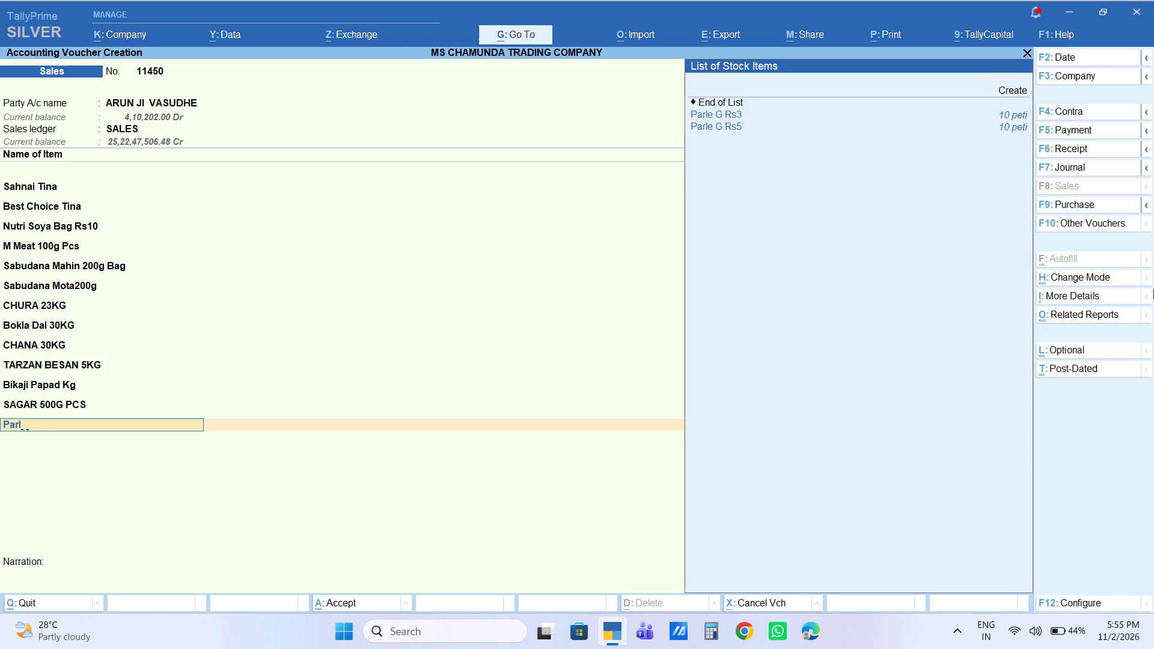
{"action": "key", "text": "Down"}
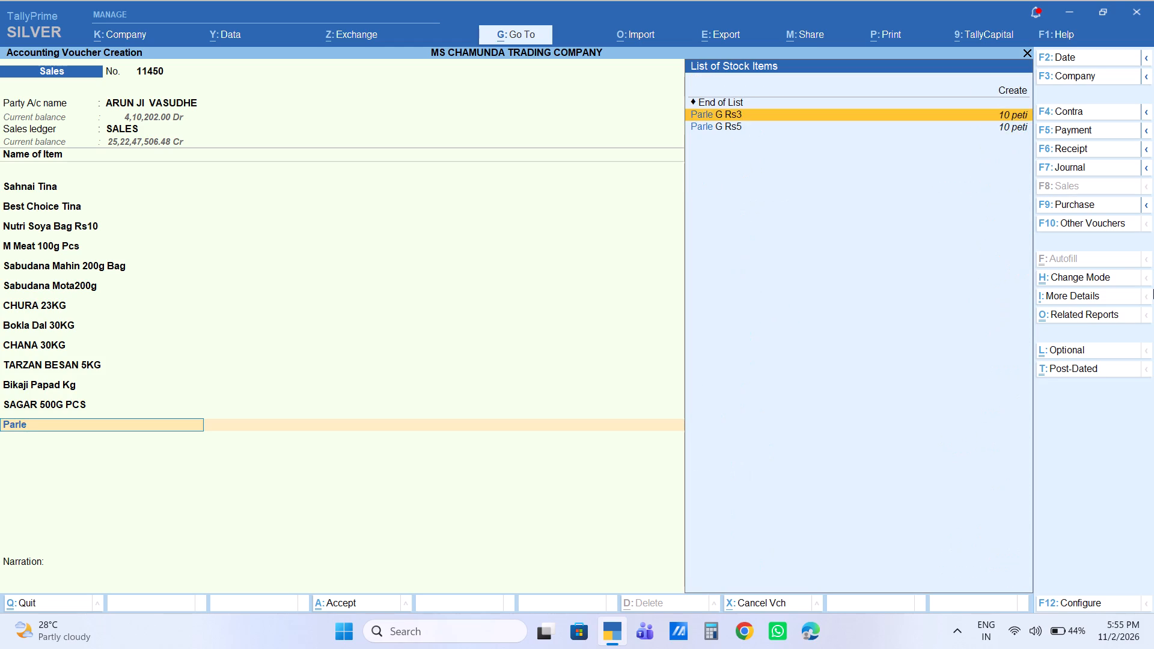
{"action": "key", "text": "Down"}
{"action": "key", "text": "Return"}
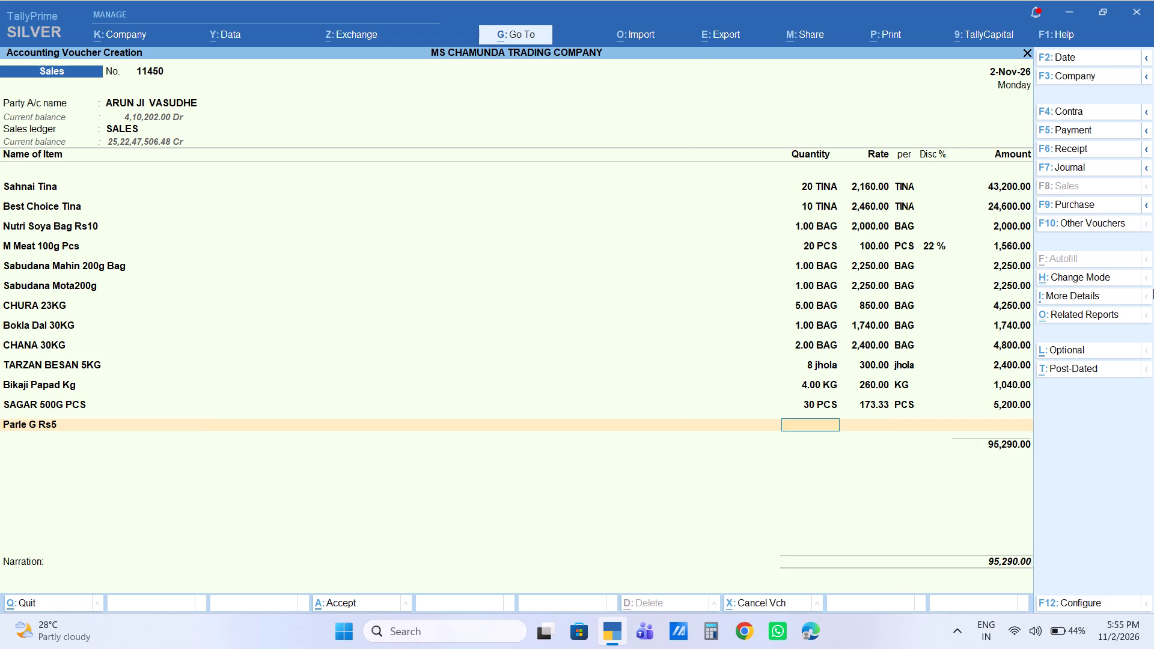
{"action": "key", "text": "3"}
{"action": "key", "text": "Return"}
{"action": "key", "text": "Return"}
{"action": "key", "text": "Return"}
{"action": "key", "text": "Return"}
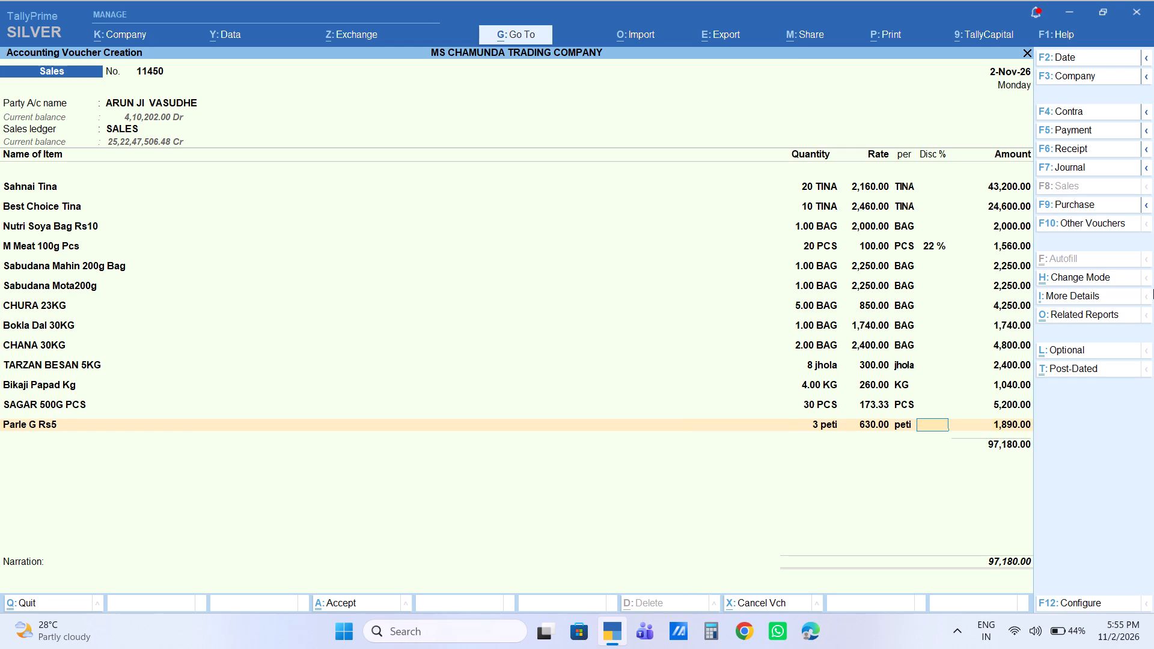
{"action": "key", "text": "Return"}
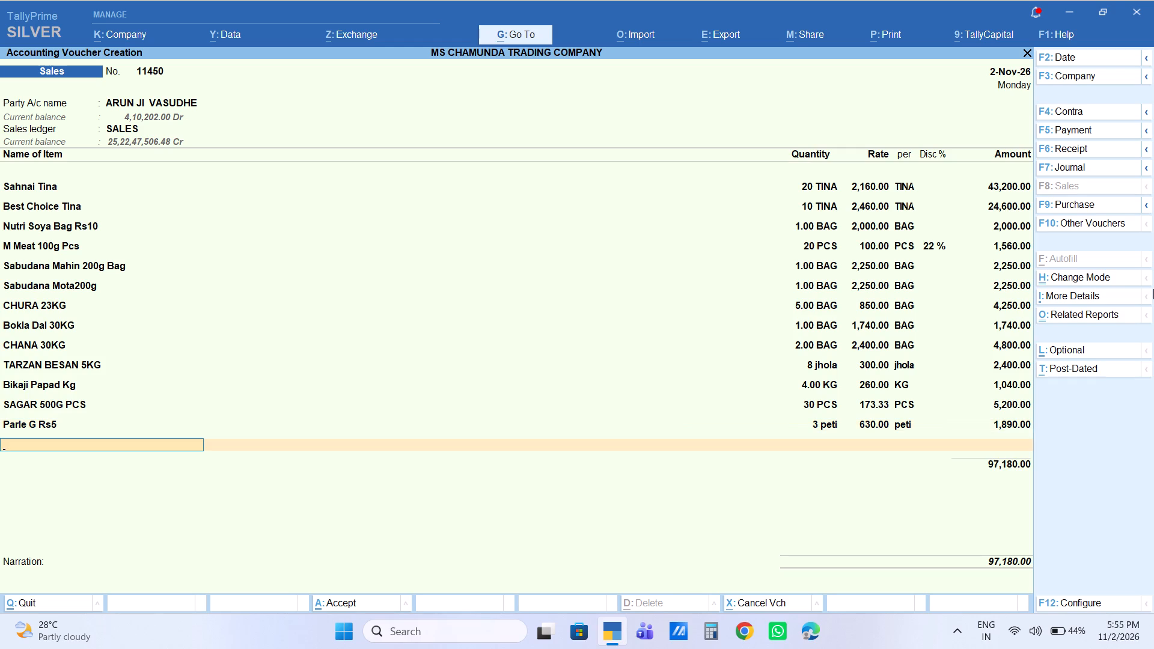
Add B Good Day Rs5 with quantity 2 peti at the default rate of 780.00 and no discount.
{"action": "type", "text": "b go"}
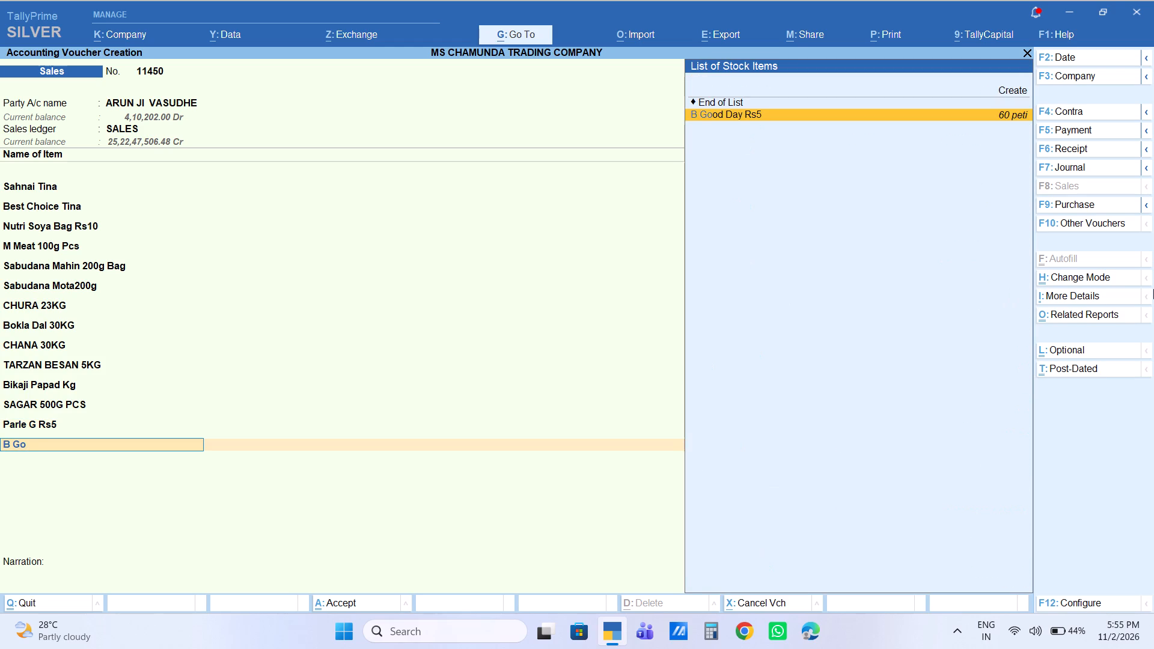
{"action": "key", "text": "Return"}
{"action": "key", "text": "2"}
{"action": "key", "text": "Return"}
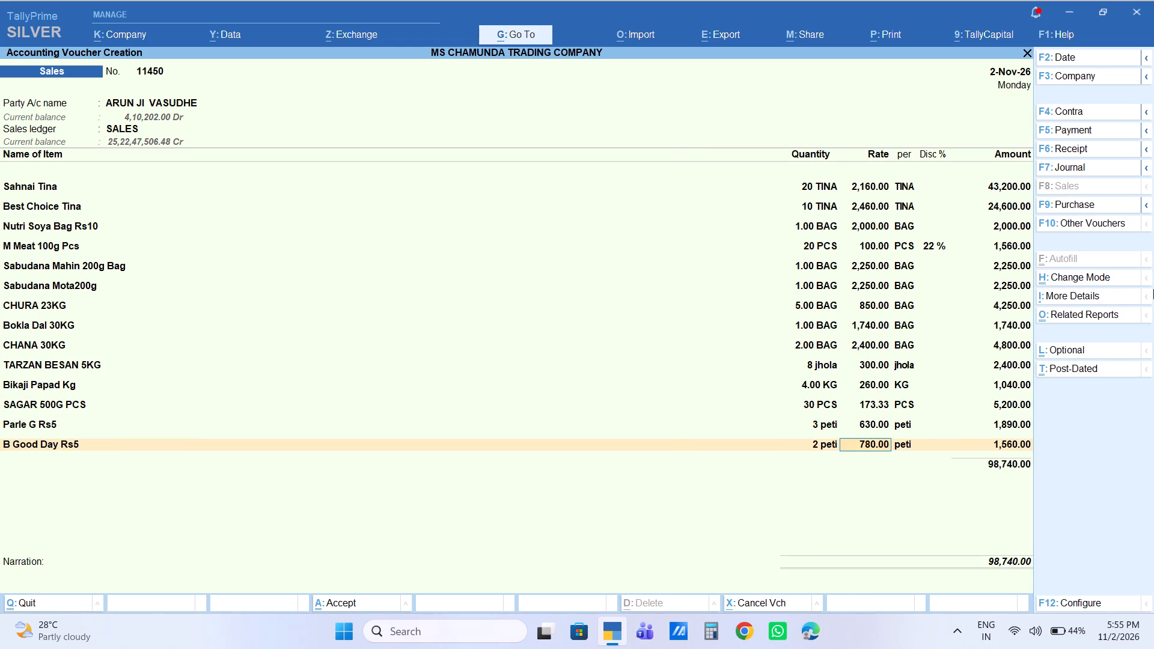
{"action": "key", "text": "Return"}
{"action": "key", "text": "Return"}
{"action": "key", "text": "Return"}
{"action": "key", "text": "Return"}
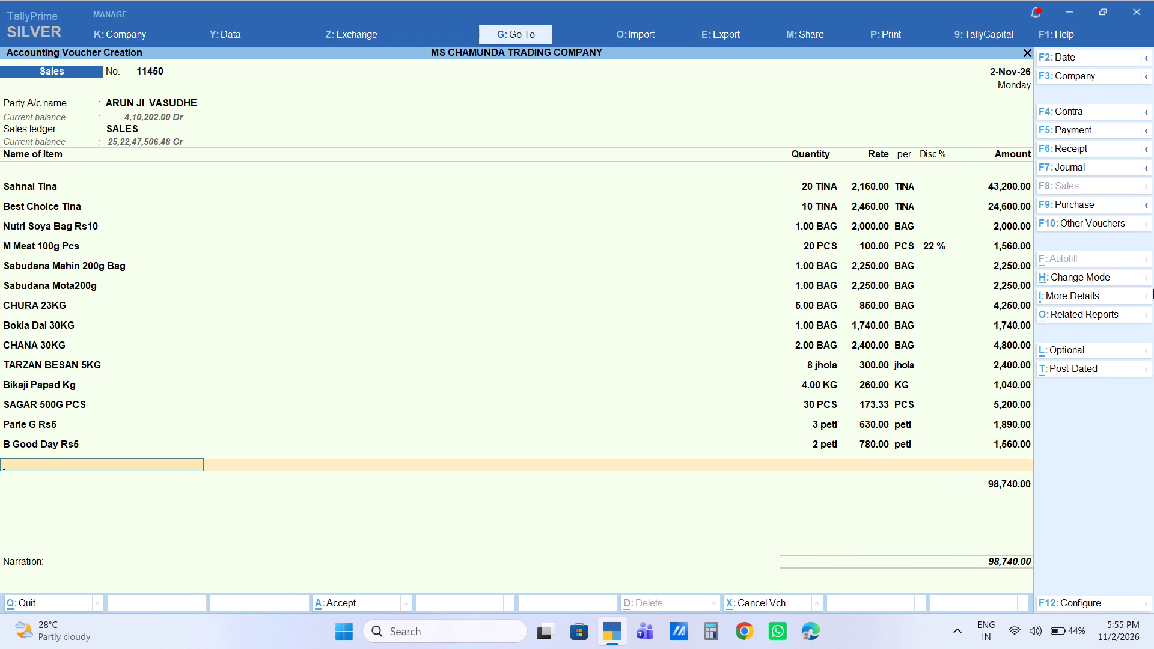
Add A 2in1 Rs5 with quantity 3 peti at the default rate of 590.00 and no discount.
{"action": "type", "text": "2in1"}
{"action": "key", "text": "Down"}
{"action": "key", "text": "Down"}
{"action": "key", "text": "Down"}
{"action": "key", "text": "Return"}
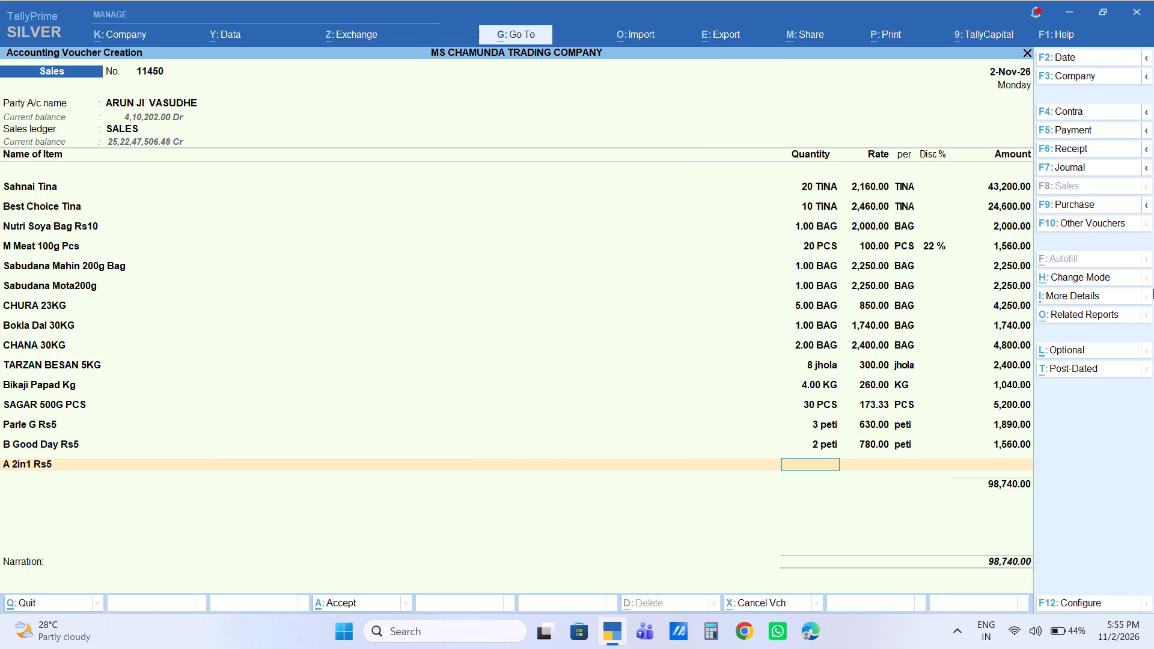
{"action": "key", "text": "3"}
{"action": "key", "text": "Return"}
{"action": "key", "text": "Return"}
{"action": "key", "text": "Return"}
{"action": "key", "text": "Return"}
{"action": "key", "text": "Return"}
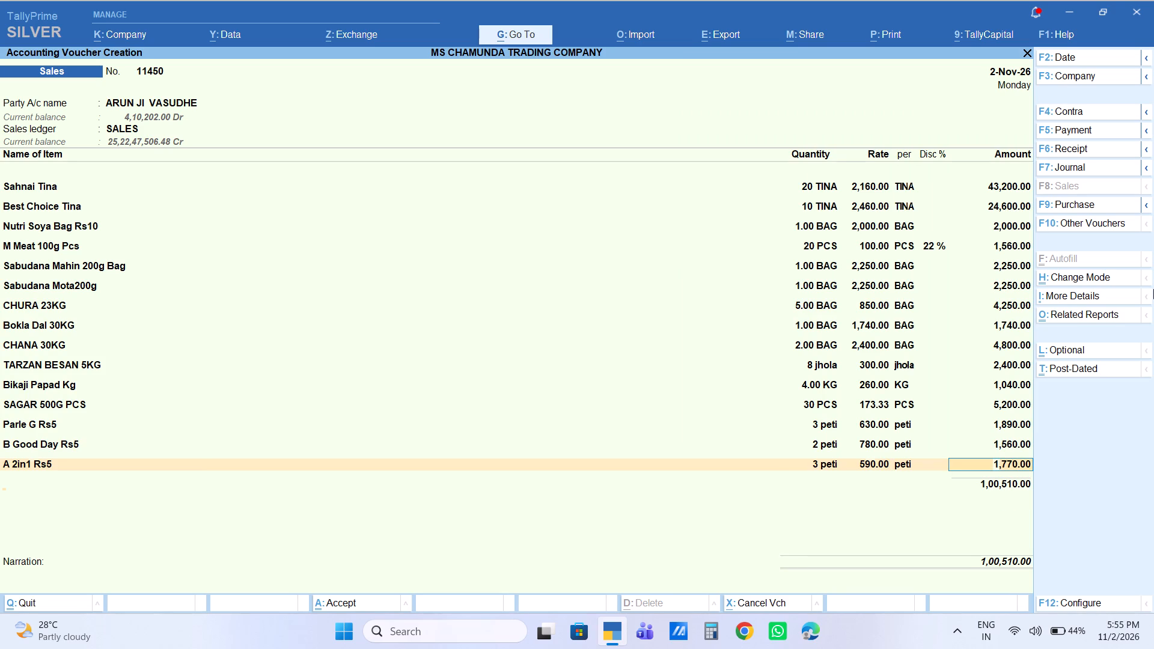
Add Tejpatta 10KG with quantity 1 BAG at the default rate of 700.00 and no discount.
{"action": "type", "text": "tejp"}
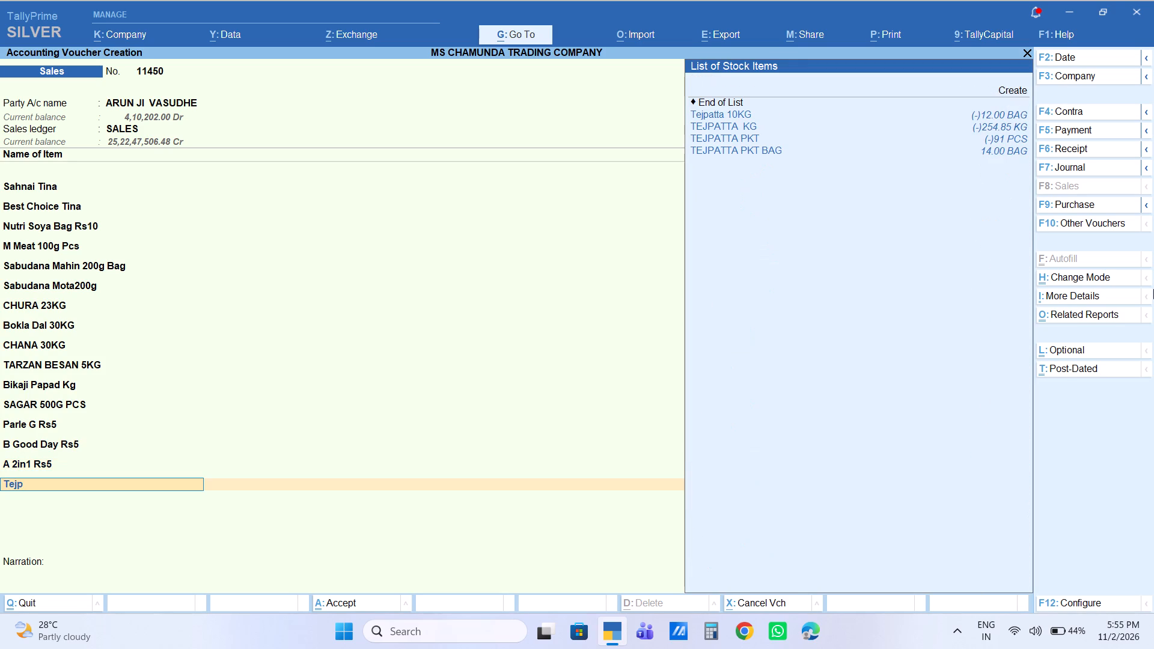
{"action": "key", "text": "Down"}
{"action": "key", "text": "Return"}
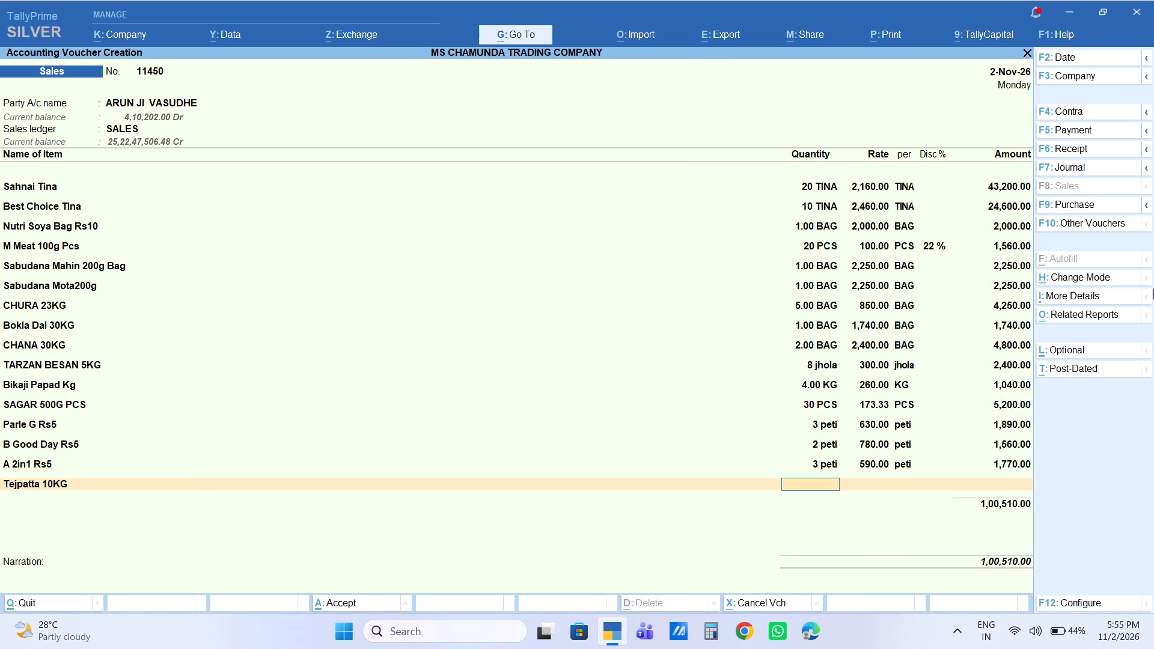
{"action": "key", "text": "1"}
{"action": "key", "text": "Return"}
{"action": "key", "text": "Return"}
{"action": "key", "text": "Return"}
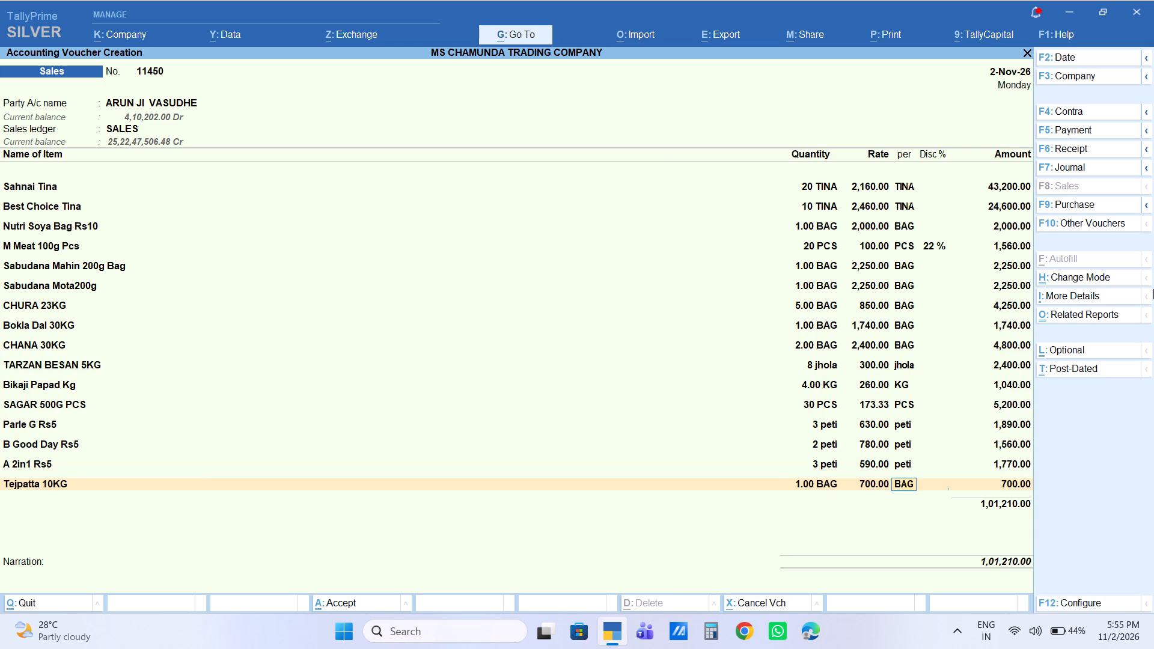
{"action": "key", "text": "Return"}
{"action": "key", "text": "Return"}
End the item list and add the Labour Charge ledger with an amount of 110.00.
{"action": "key", "text": "Return"}
{"action": "type", "text": "la"}
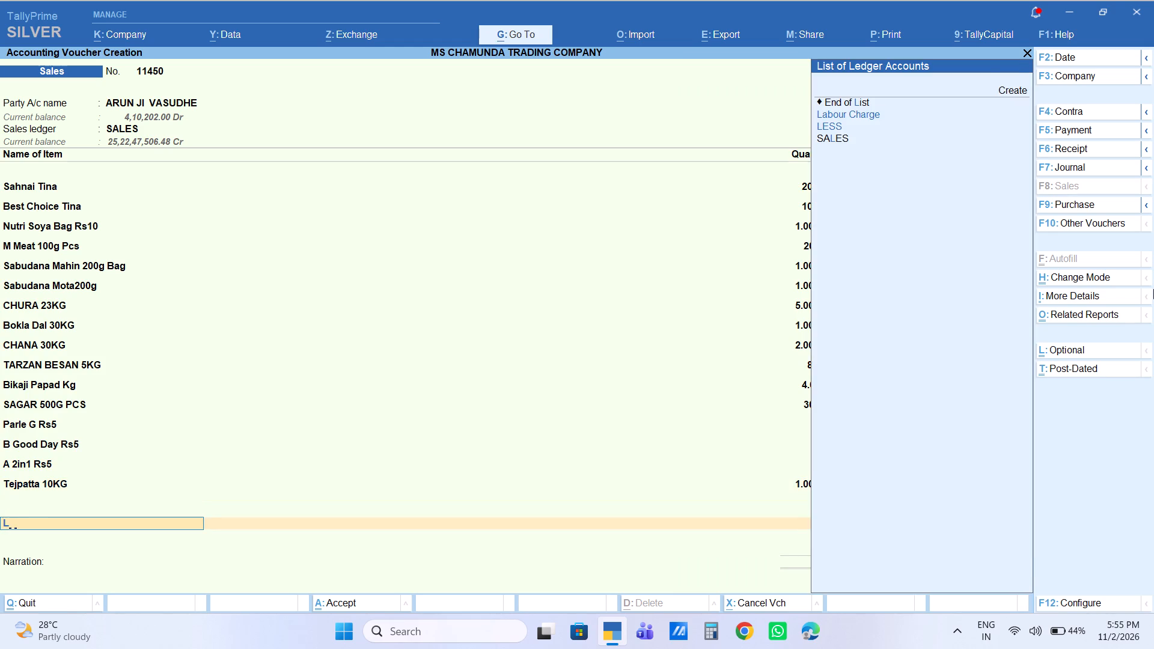
{"action": "key", "text": "Return"}
{"action": "key", "text": "Return"}
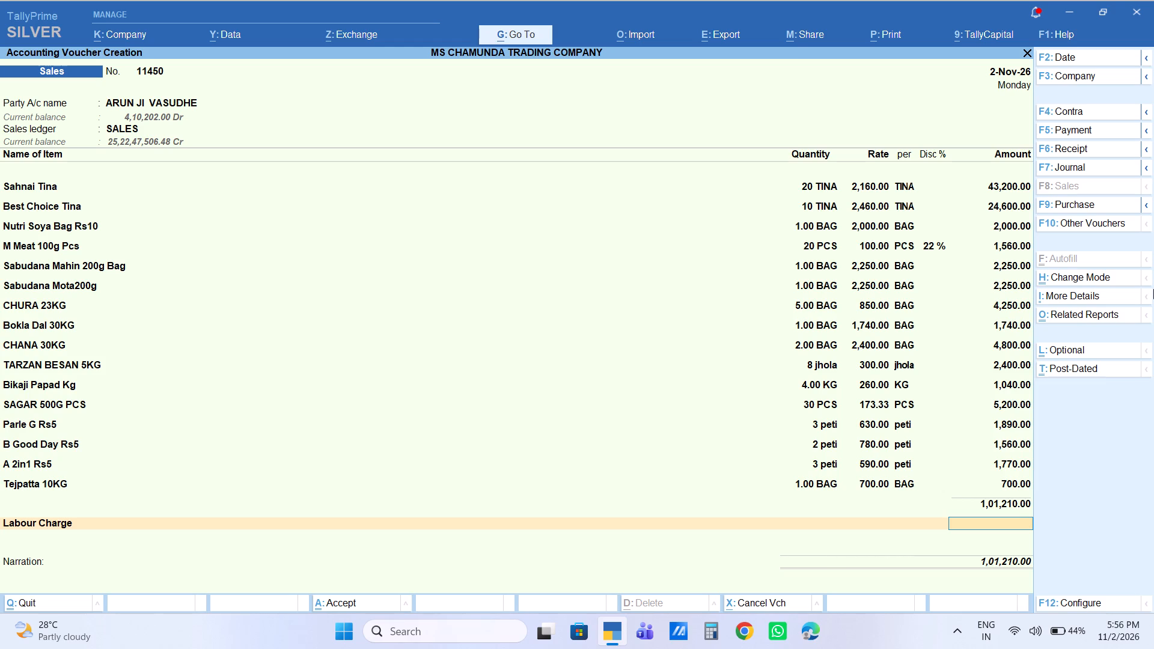
{"action": "type", "text": "110"}
{"action": "key", "text": "Return"}
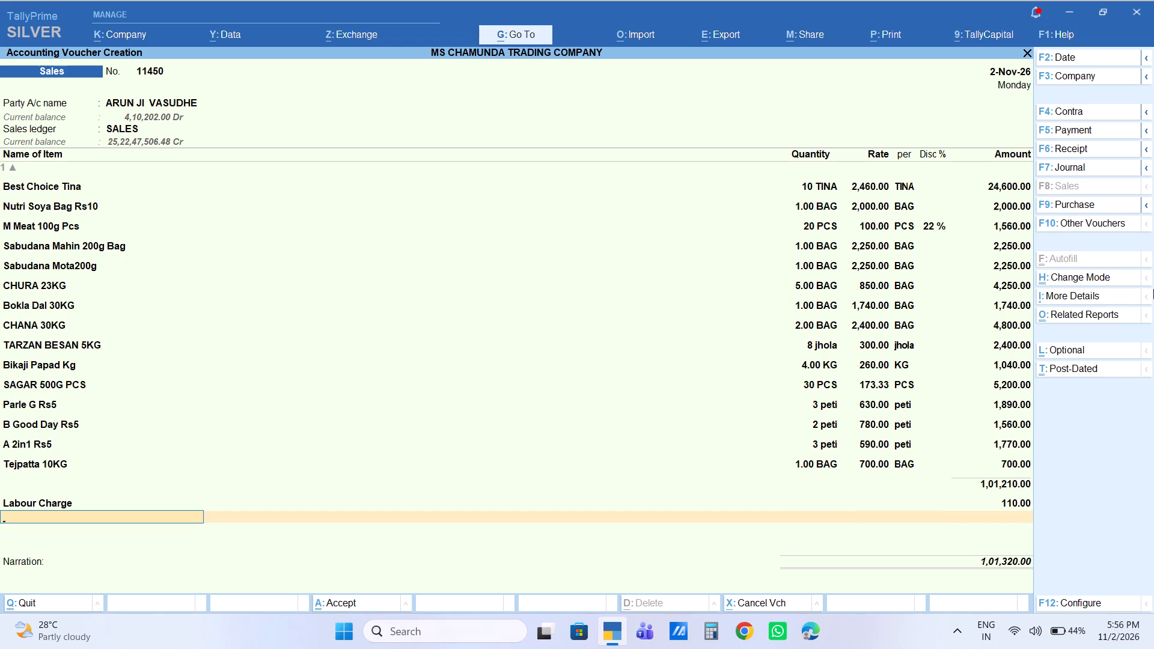
Save sales voucher No. 11450 without a narration and return to the Gateway of Tally.
{"action": "key", "text": "Return"}
{"action": "key", "text": "Return"}
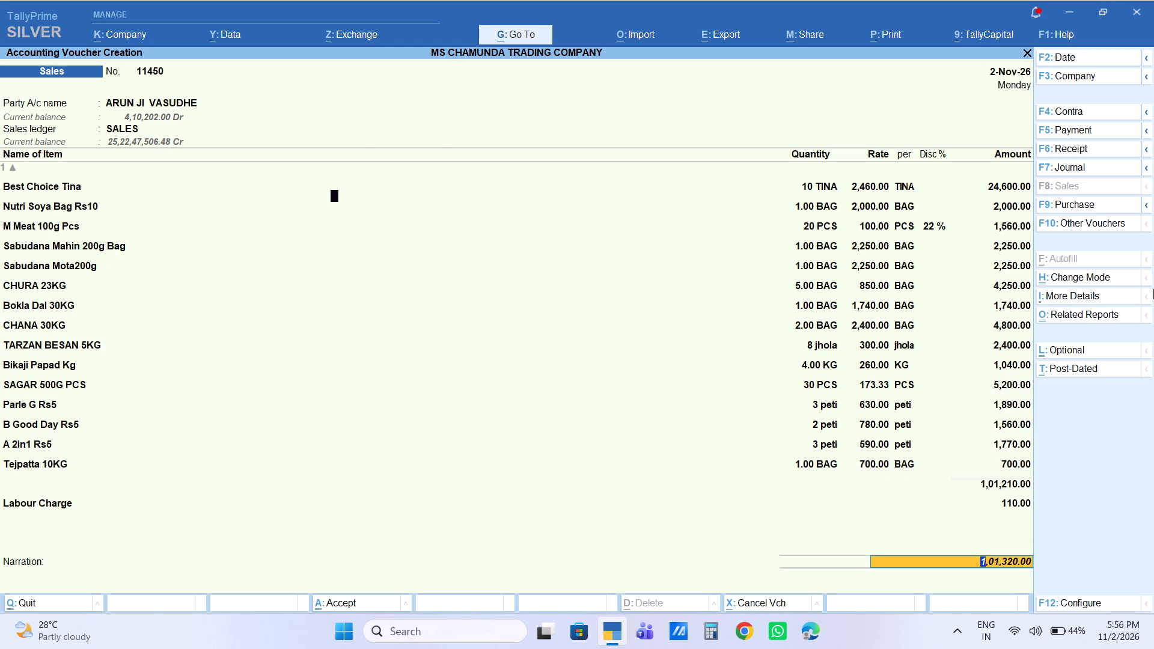
{"action": "key", "text": "Return"}
{"action": "key", "text": "Return"}
{"action": "key", "text": "Return"}
{"action": "key", "text": "Return"}
{"action": "key", "text": "Return"}
{"action": "key", "text": "Return"}
{"action": "key", "text": "Return"}
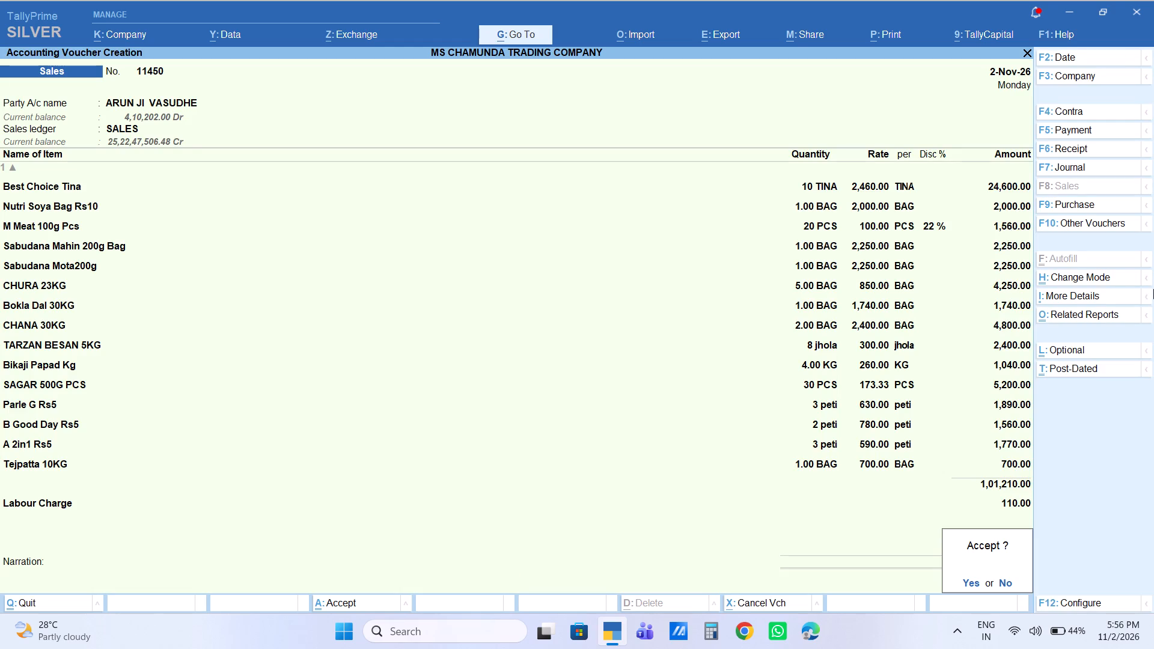
{"action": "key", "text": "Return"}
{"action": "key", "text": "Escape"}
{"action": "key", "text": "Escape"}
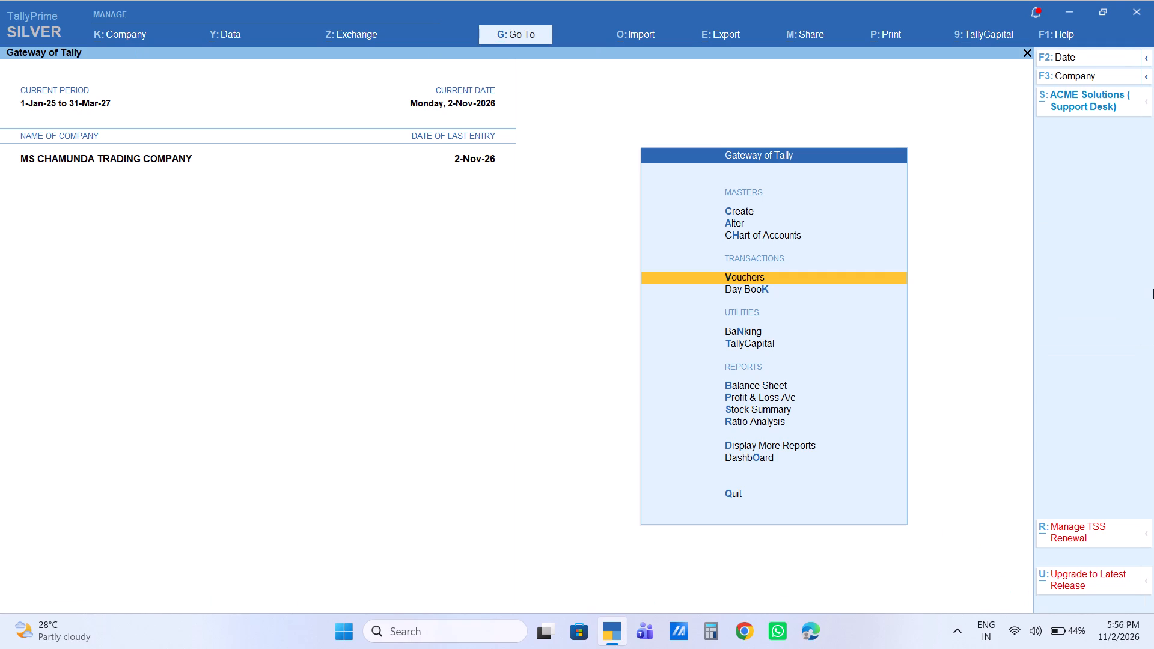
Open sales voucher No. 11450 from the Day Book of 2-Nov-26 in alteration mode.
{"action": "key", "text": "Down"}
{"action": "key", "text": "Return"}
{"action": "key", "text": "Down"}
{"action": "key", "text": "Down"}
{"action": "key", "text": "Down"}
{"action": "key", "text": "Down"}
{"action": "key", "text": "Down"}
{"action": "key", "text": "Down"}
{"action": "key", "text": "Down"}
{"action": "key", "text": "Down"}
{"action": "key", "text": "Down"}
{"action": "key", "text": "Down"}
{"action": "key", "text": "Down"}
{"action": "key", "text": "Down"}
{"action": "key", "text": "Down"}
{"action": "key", "text": "Down"}
{"action": "key", "text": "Down"}
{"action": "key", "text": "Down"}
{"action": "key", "text": "Down"}
{"action": "key", "text": "Down"}
{"action": "key", "text": "Down"}
{"action": "key", "text": "Down"}
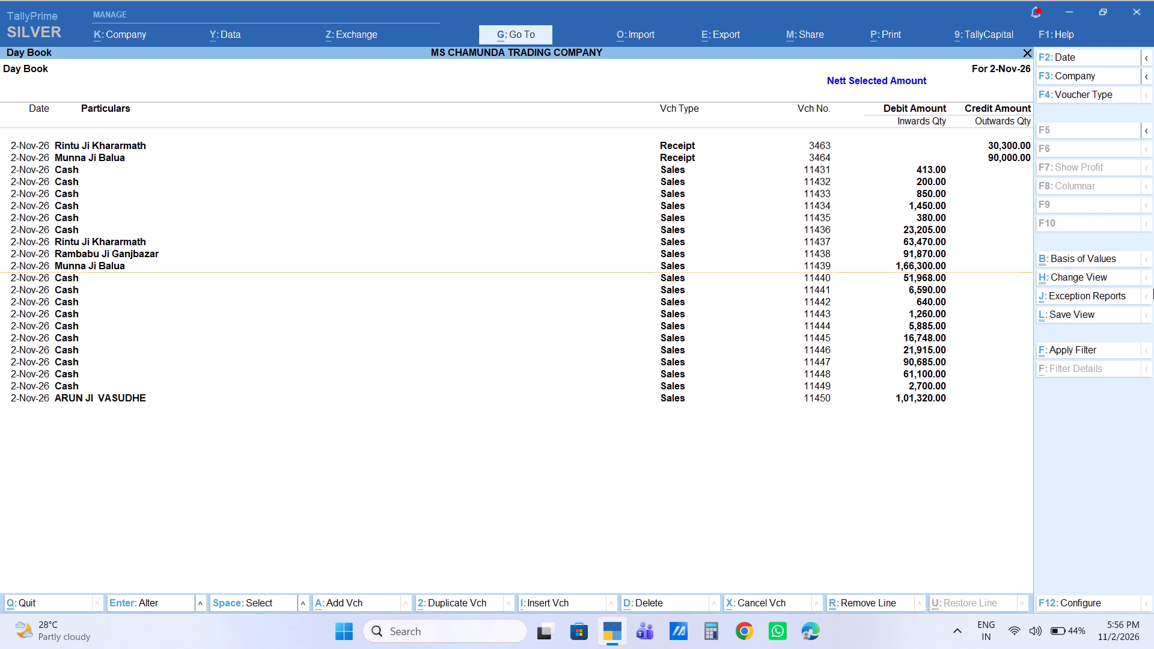
{"action": "key", "text": "Delete"}
{"action": "key", "text": "Return"}
{"action": "key", "text": "Return"}
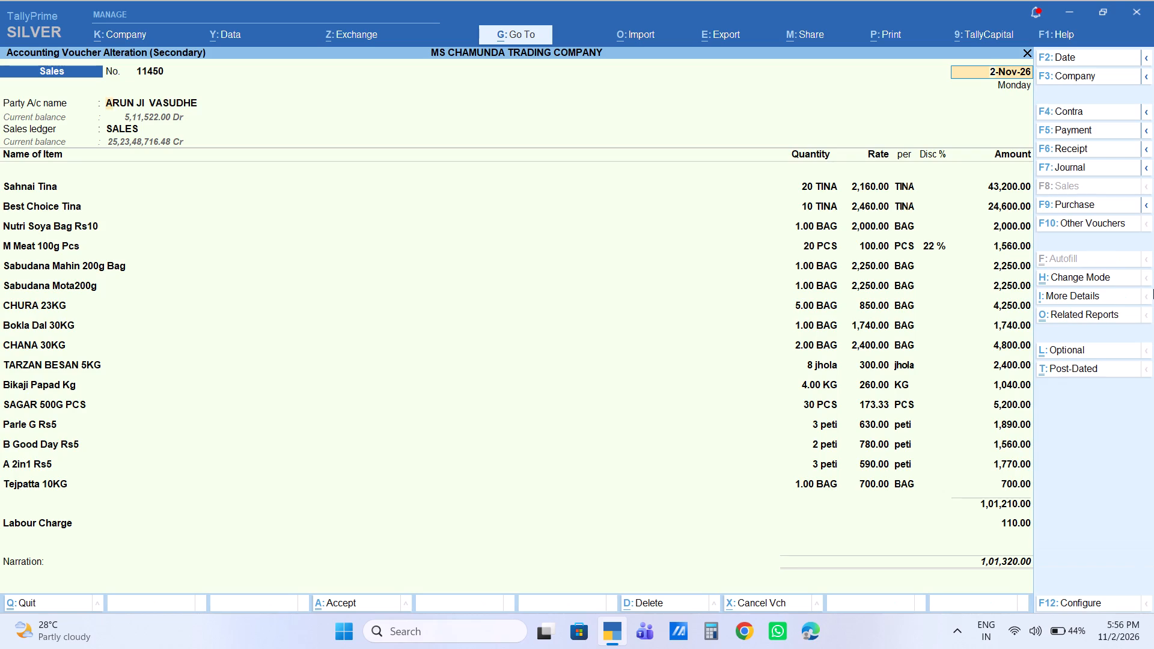
Check the item lines of sales voucher No. 11450 one by one, reviewing each rate from Sahnai Tina down to Tejpatta 10KG.
{"action": "key", "text": "Return"}
{"action": "key", "text": "Return"}
{"action": "key", "text": "Return"}
{"action": "key", "text": "Return"}
{"action": "key", "text": "Return"}
{"action": "key", "text": "Return"}
{"action": "key", "text": "Return"}
{"action": "key", "text": "Return"}
{"action": "key", "text": "Return"}
{"action": "key", "text": "BackSpace"}
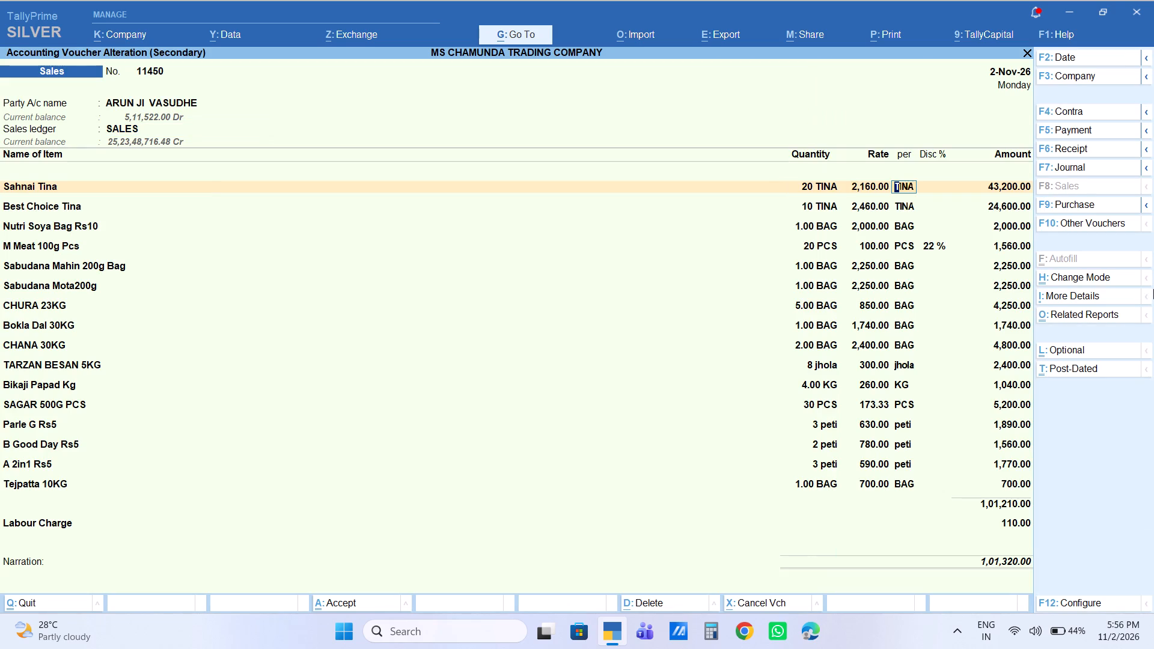
{"action": "key", "text": "Down"}
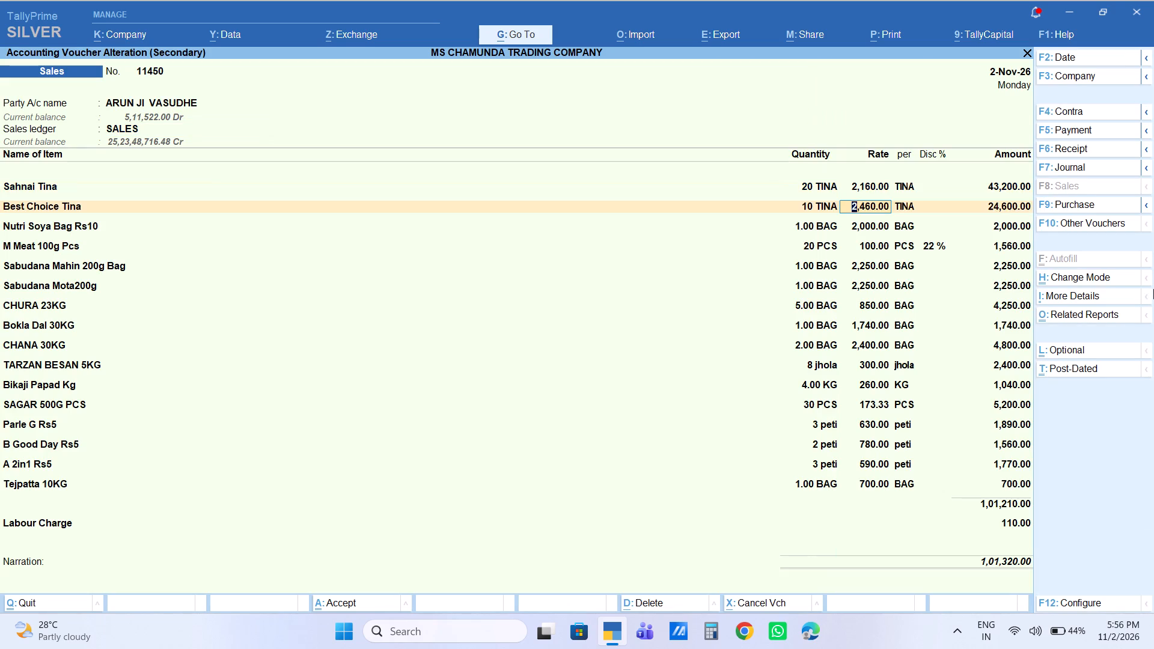
{"action": "key", "text": "Down"}
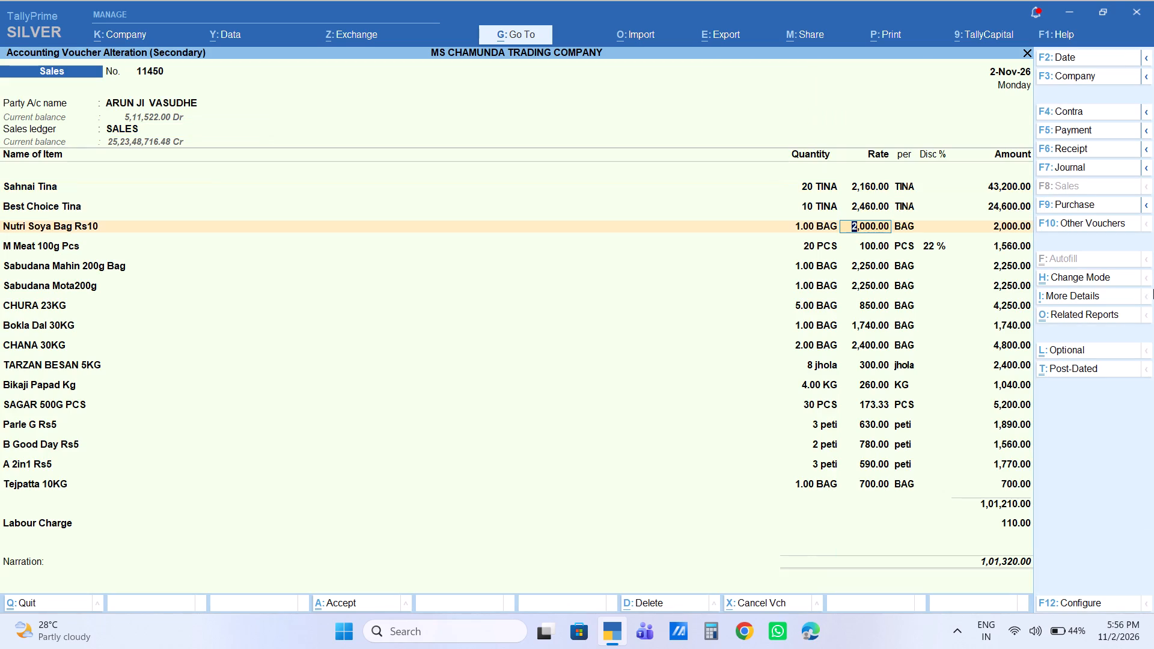
{"action": "key", "text": "Down"}
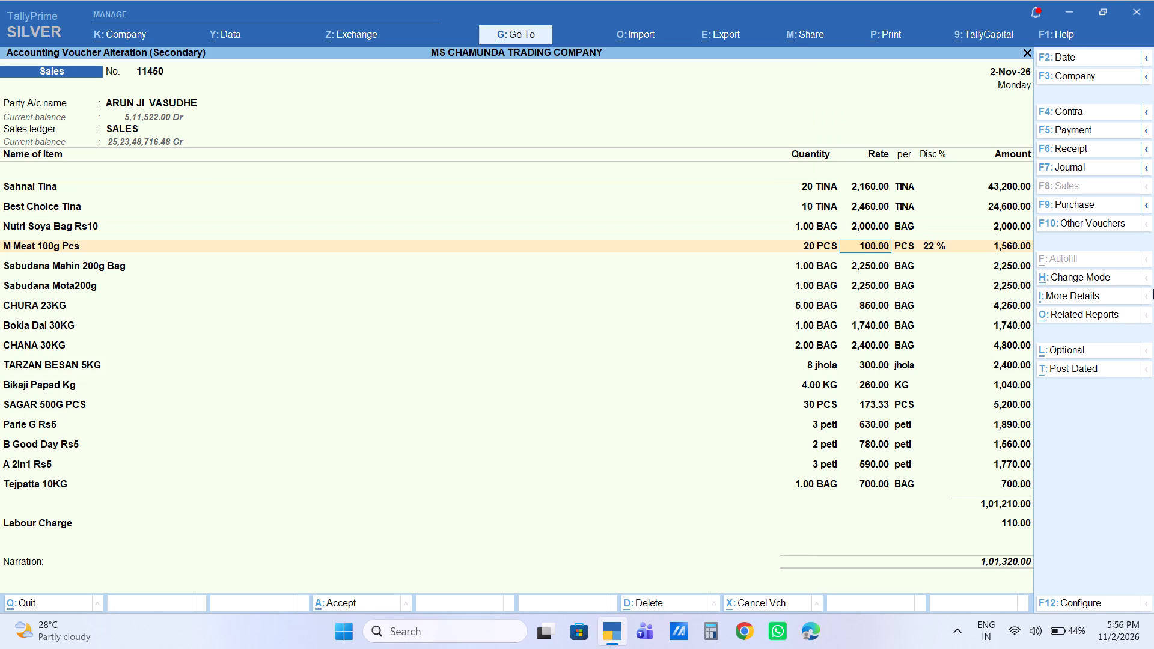
{"action": "key", "text": "Down"}
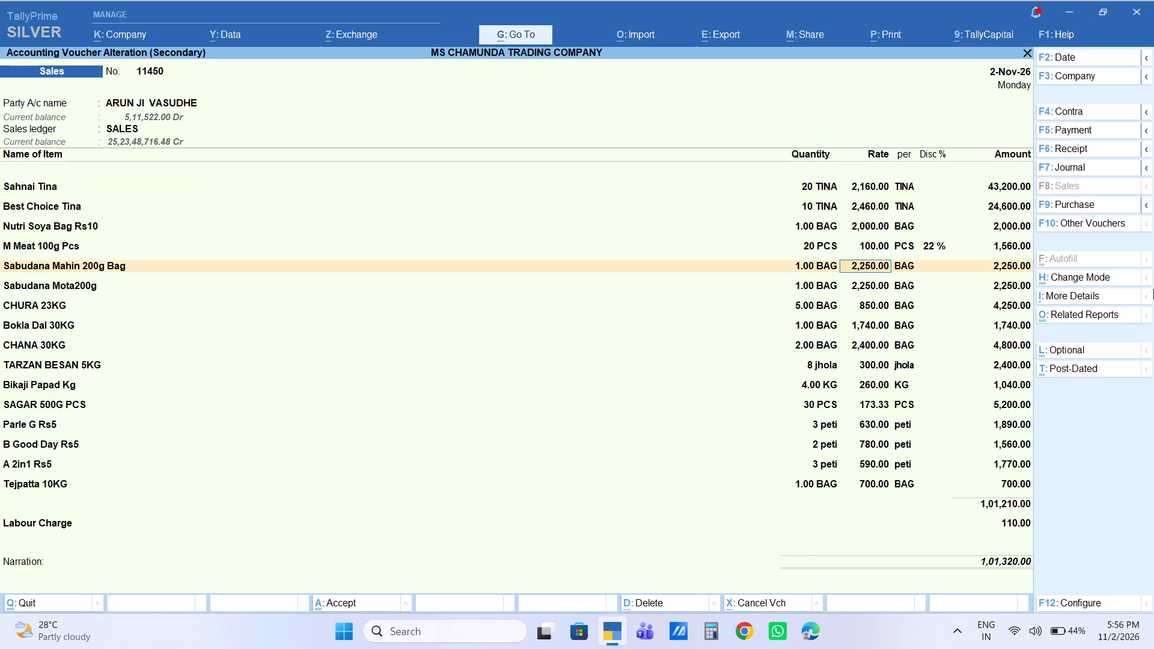
{"action": "key", "text": "Down"}
{"action": "key", "text": "Down"}
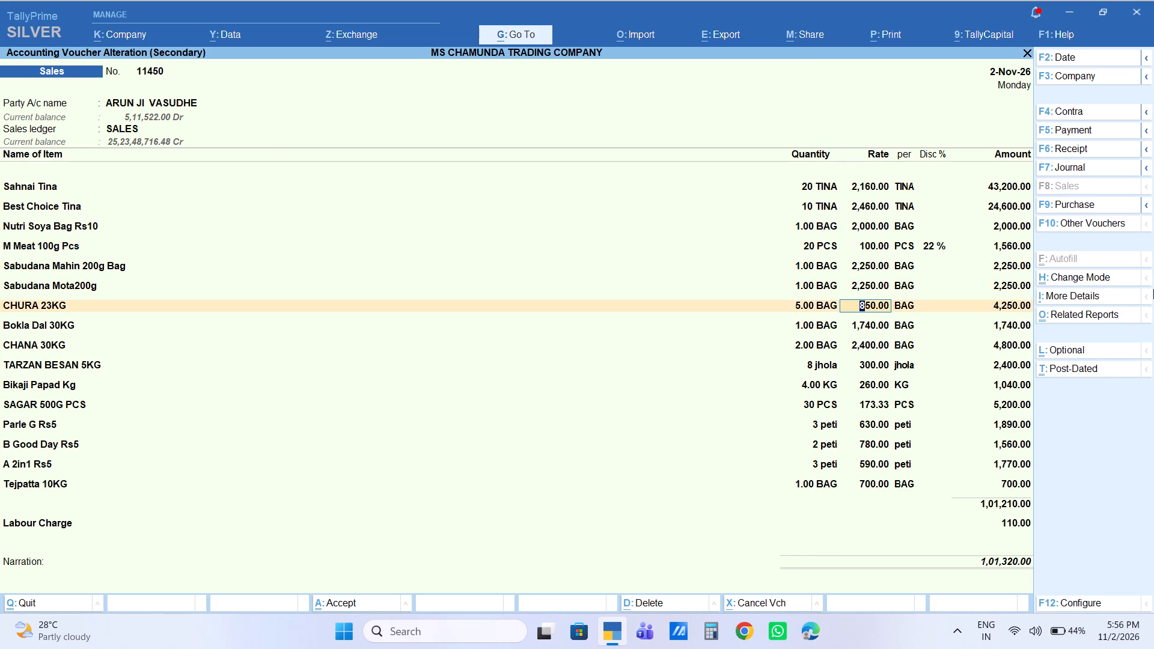
{"action": "key", "text": "Down"}
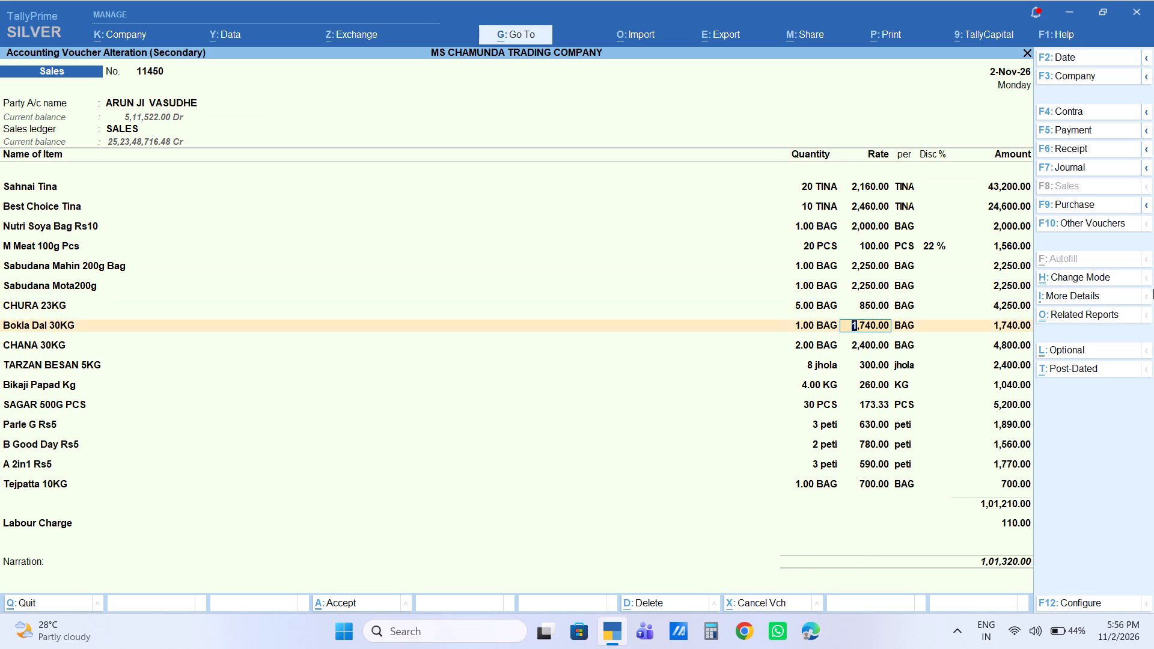
{"action": "key", "text": "Down"}
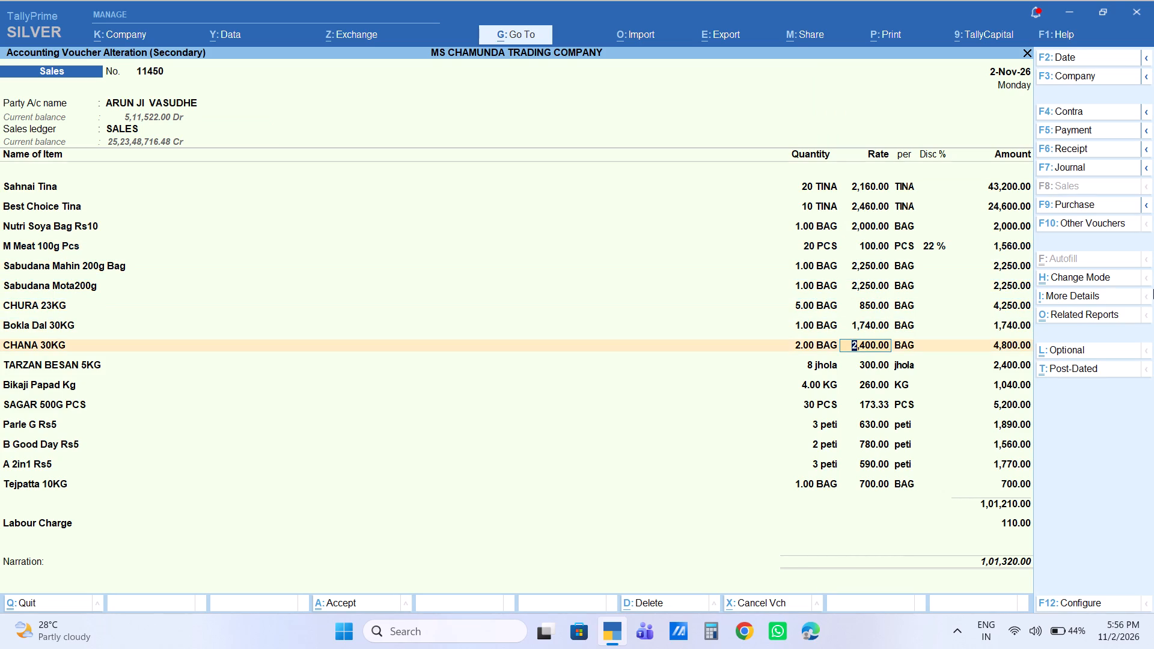
{"action": "key", "text": "Down"}
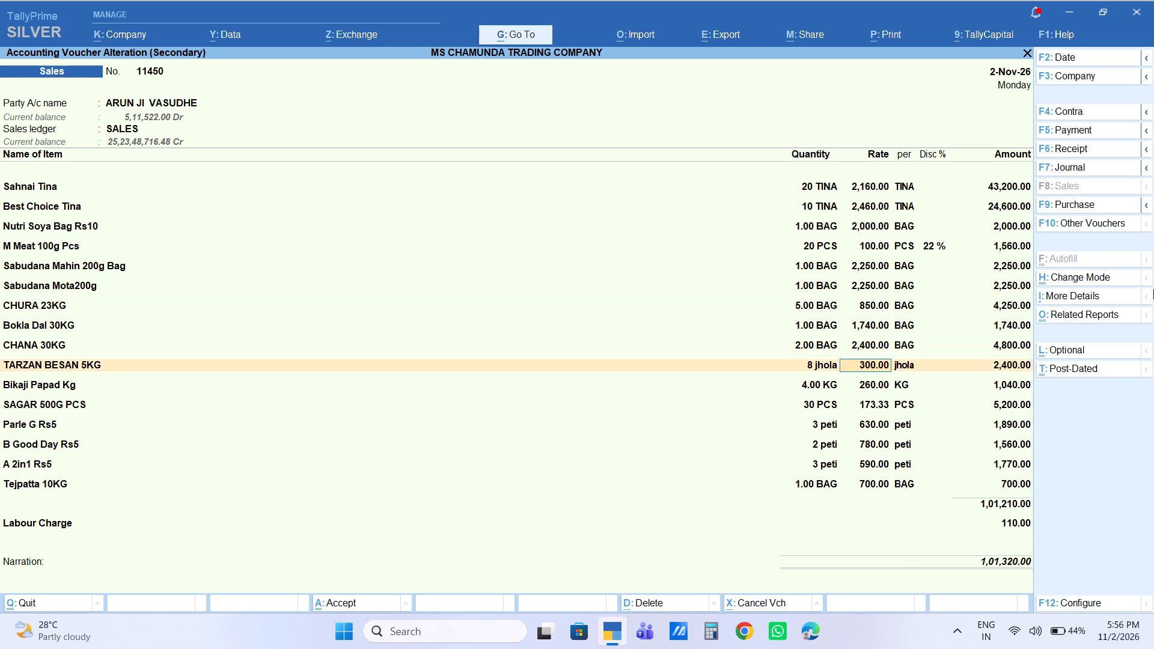
{"action": "key", "text": "Down"}
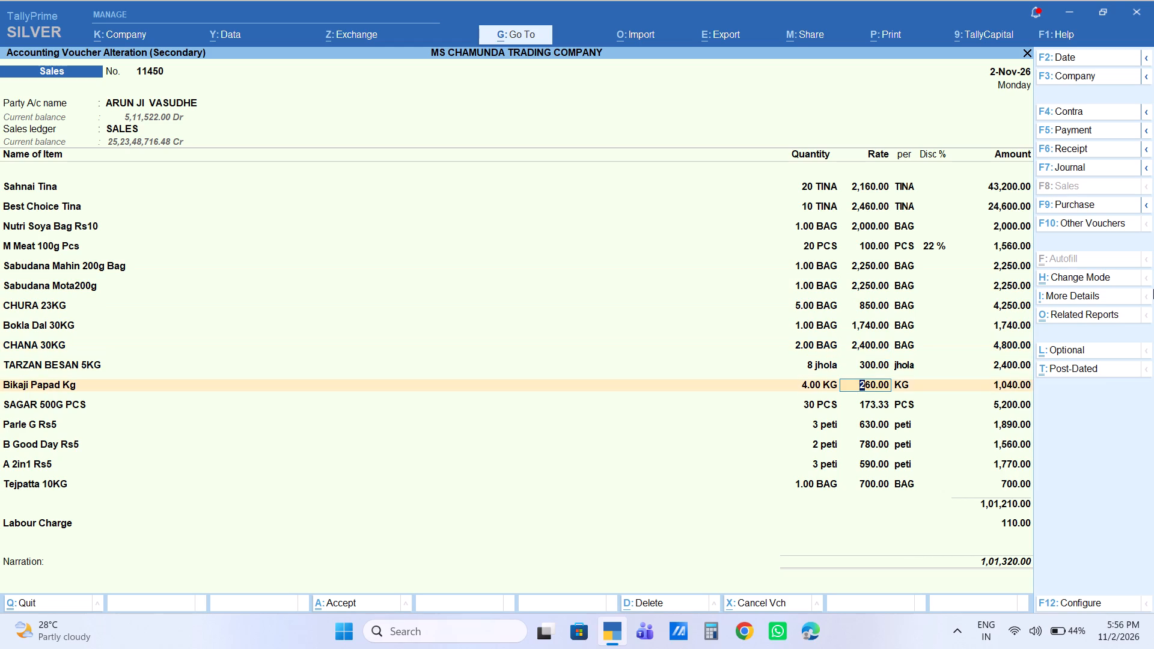
{"action": "key", "text": "Down"}
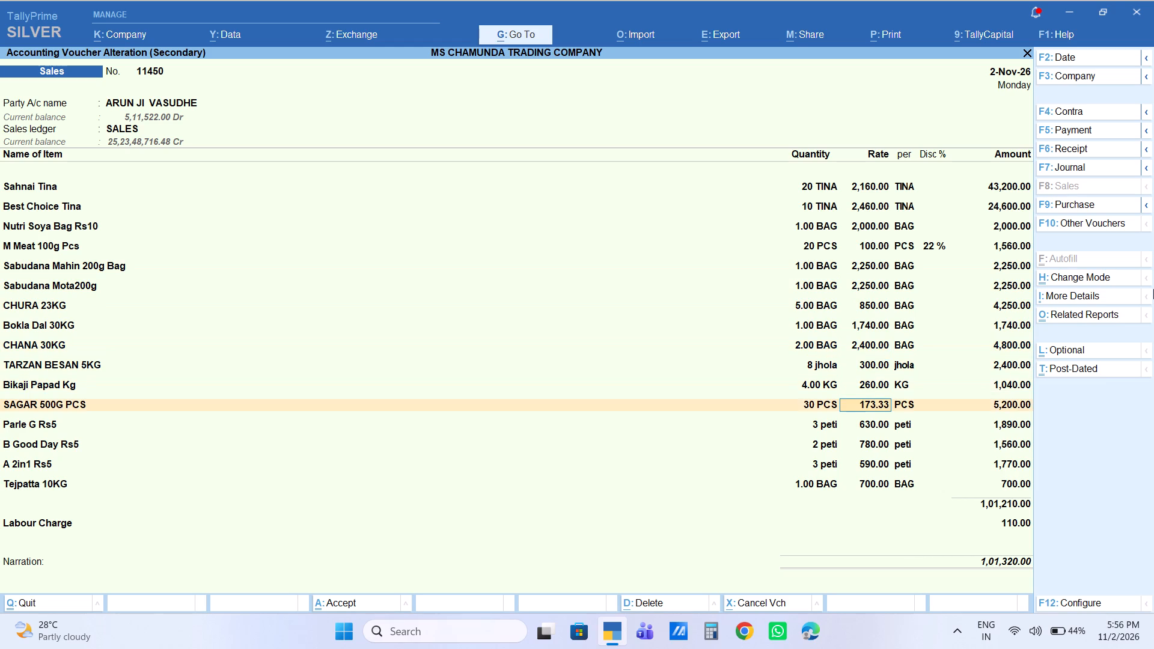
{"action": "key", "text": "Down"}
{"action": "key", "text": "Up"}
{"action": "key", "text": "Down"}
{"action": "key", "text": "Down"}
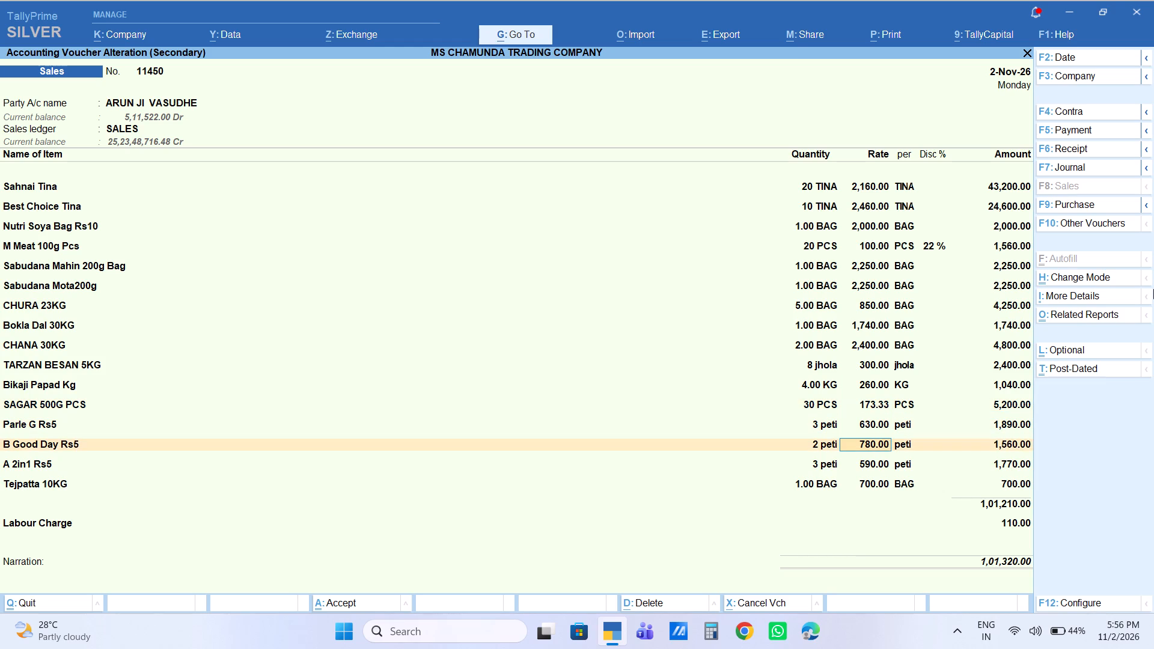
{"action": "key", "text": "Down"}
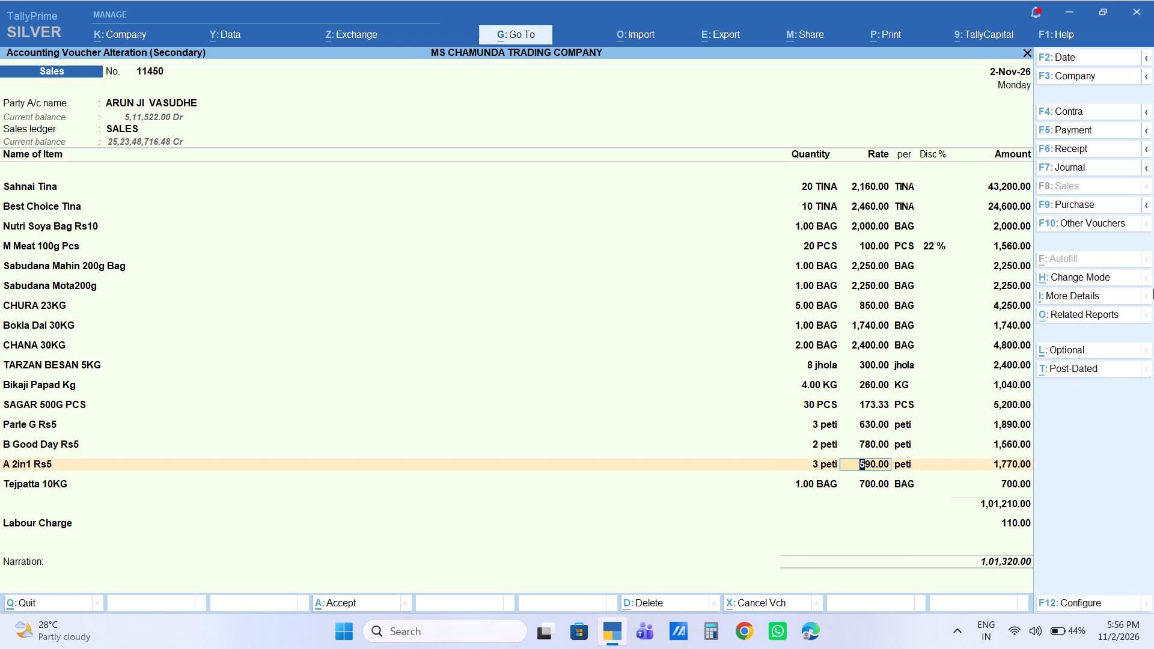
{"action": "key", "text": "Down"}
Go through the remaining voucher fields, keep the New Ref bill-wise allocation with no narration, and accept sales voucher No. 11450.
{"action": "key", "text": "Return"}
{"action": "key", "text": "Return"}
{"action": "key", "text": "Return"}
{"action": "key", "text": "Return"}
{"action": "key", "text": "Return"}
{"action": "key", "text": "Return"}
{"action": "key", "text": "Return"}
{"action": "key", "text": "Return"}
{"action": "key", "text": "Return"}
{"action": "key", "text": "Return"}
{"action": "key", "text": "Return"}
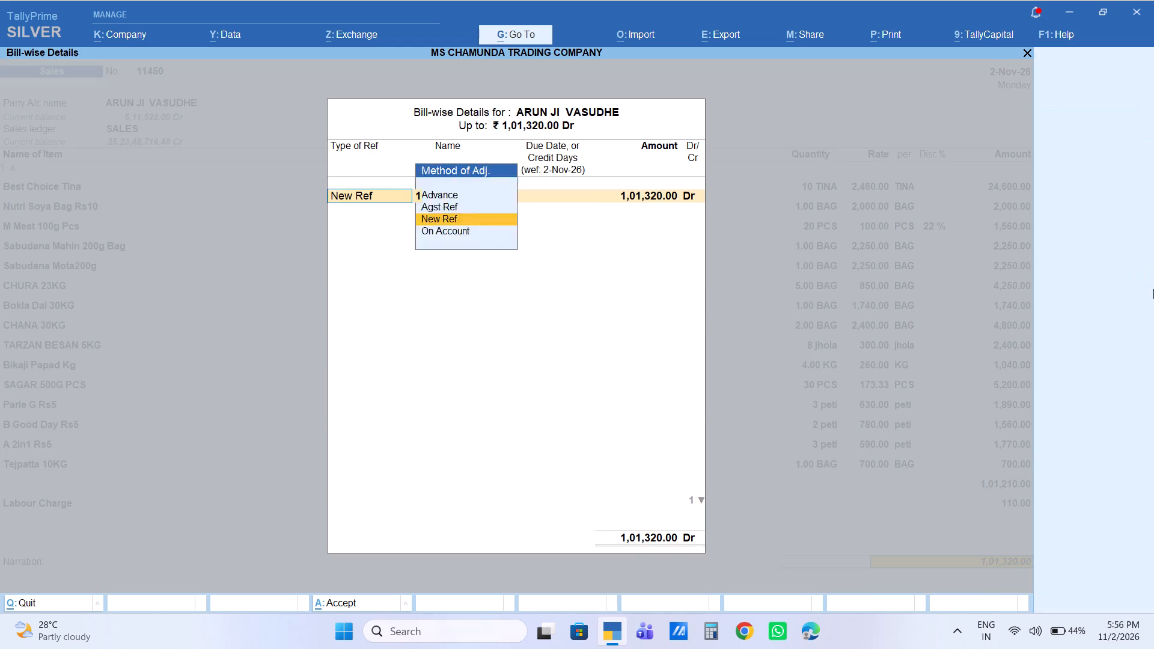
{"action": "key", "text": "Return"}
{"action": "key", "text": "Return"}
{"action": "key", "text": "Return"}
{"action": "key", "text": "Return"}
{"action": "key", "text": "Return"}
{"action": "key", "text": "Return"}
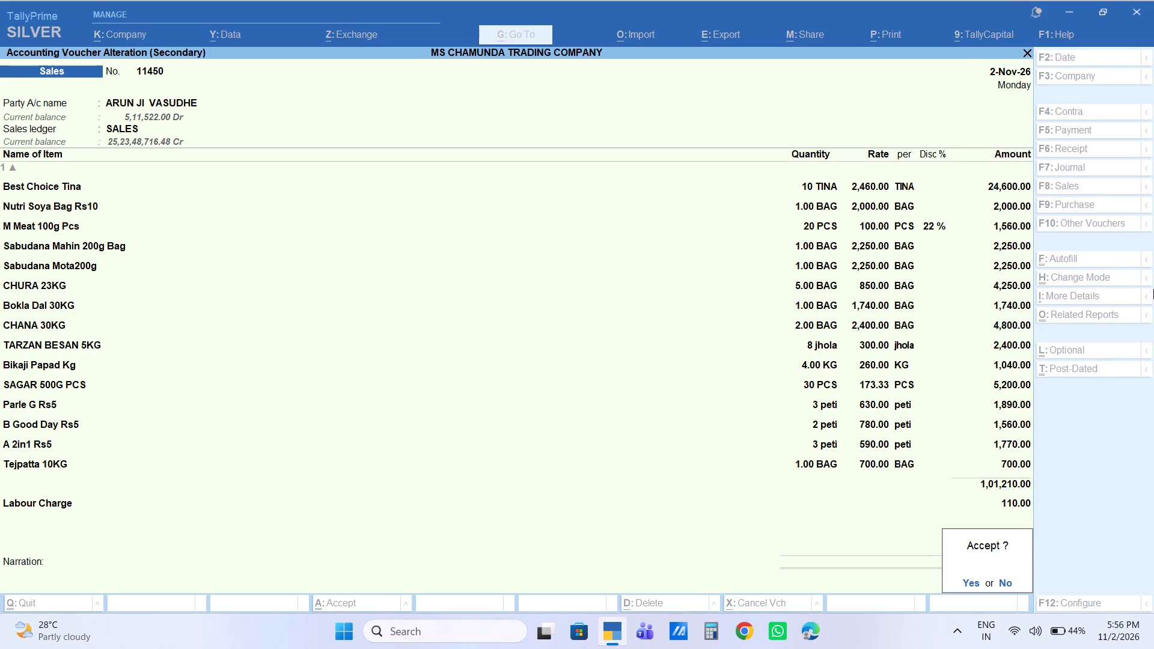
{"action": "key", "text": "Return"}
Print one copy of the invoice for sales voucher No. 11450 on the TVS-E RP 3230 (Copy 1) printer.
{"action": "key", "text": "ctrl+p"}
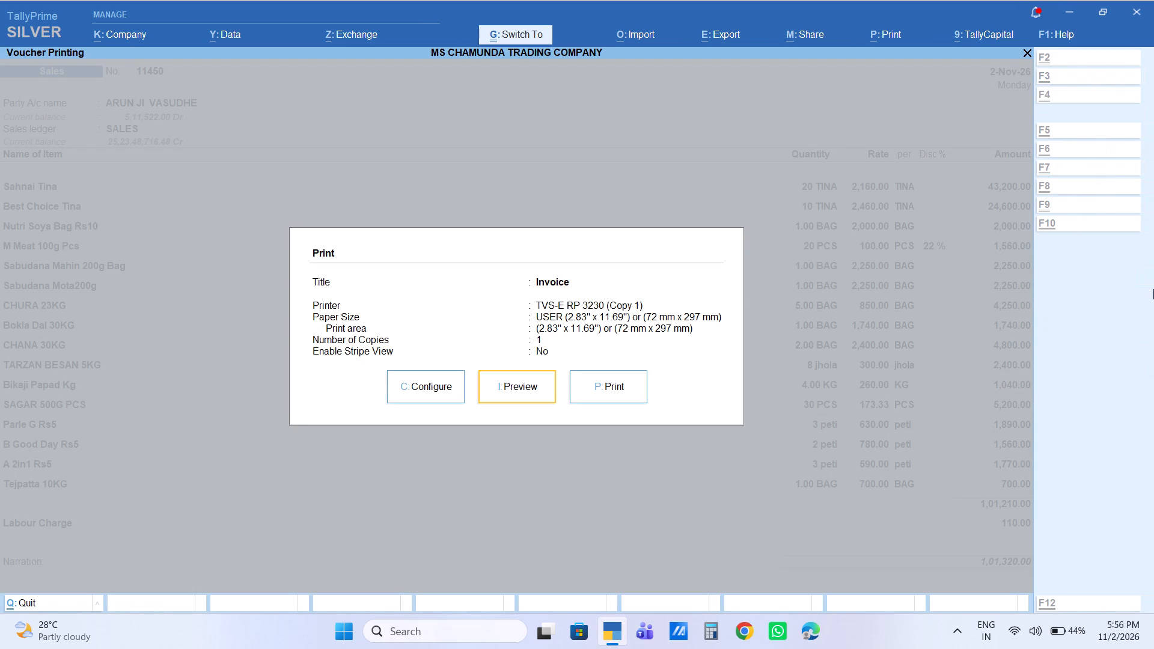
{"action": "key", "text": "Right"}
{"action": "key", "text": "Return"}
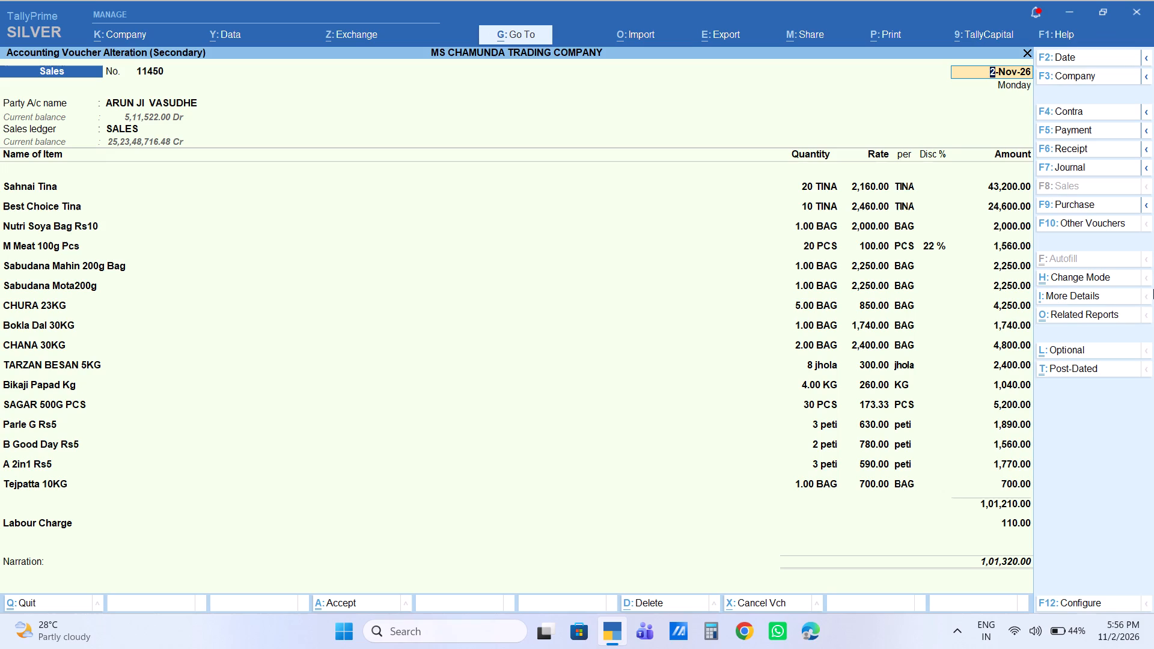